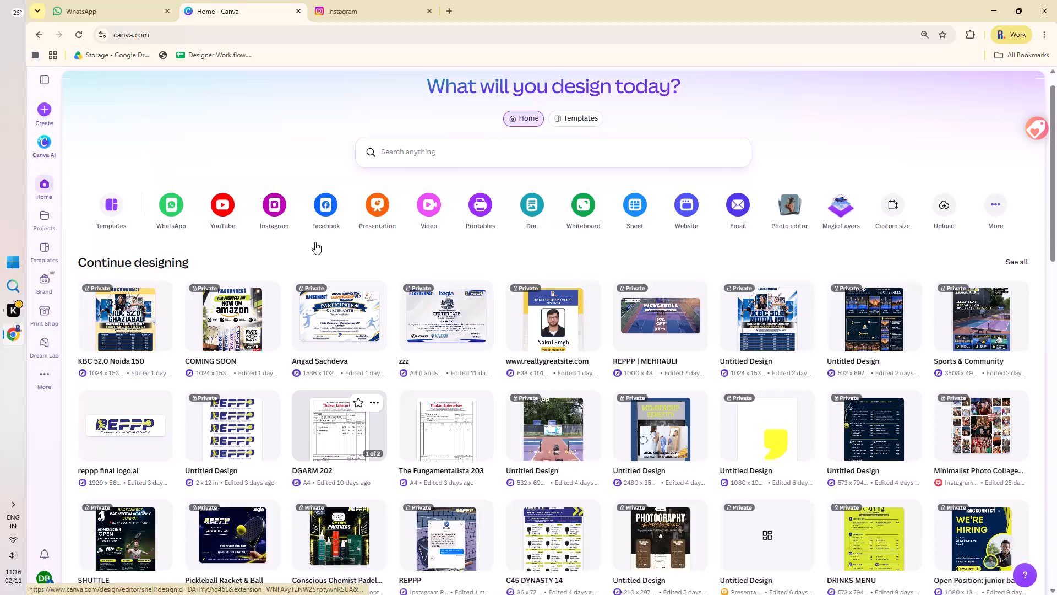
# Open the KBC 52.0 Noida 150 design and add a second page after the Ghaziabad championship poster.
pyautogui.scroll(3, 315, 242)
pyautogui.click(130, 339)
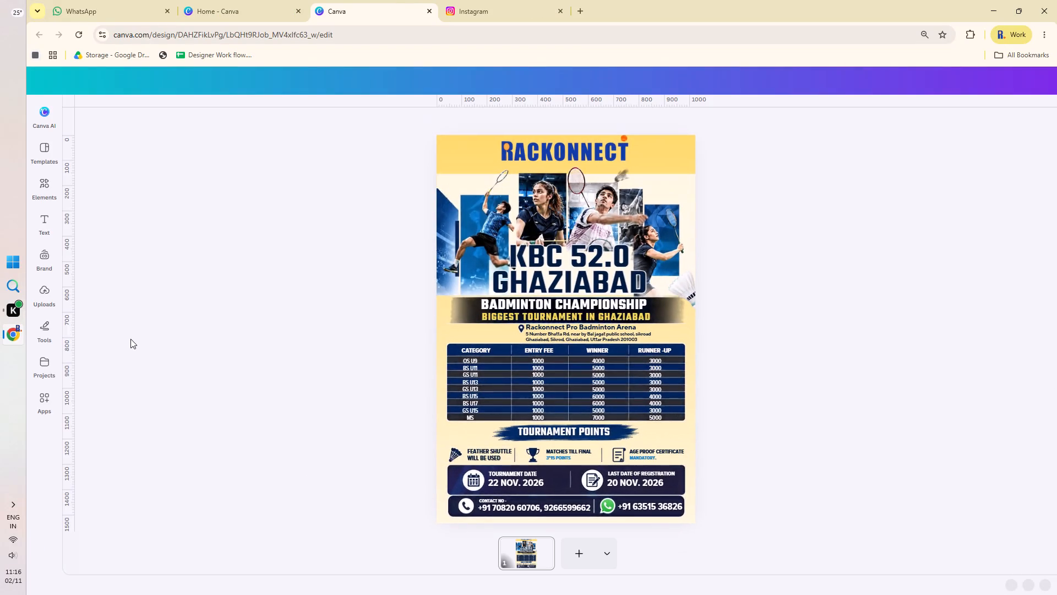
pyautogui.click(578, 554)
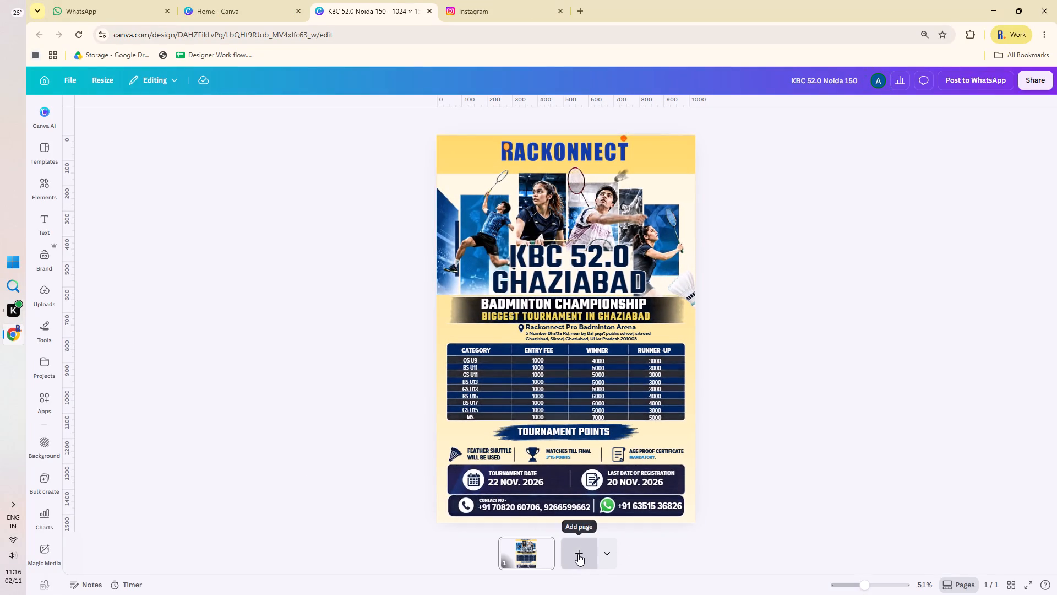
pyautogui.click(568, 219)
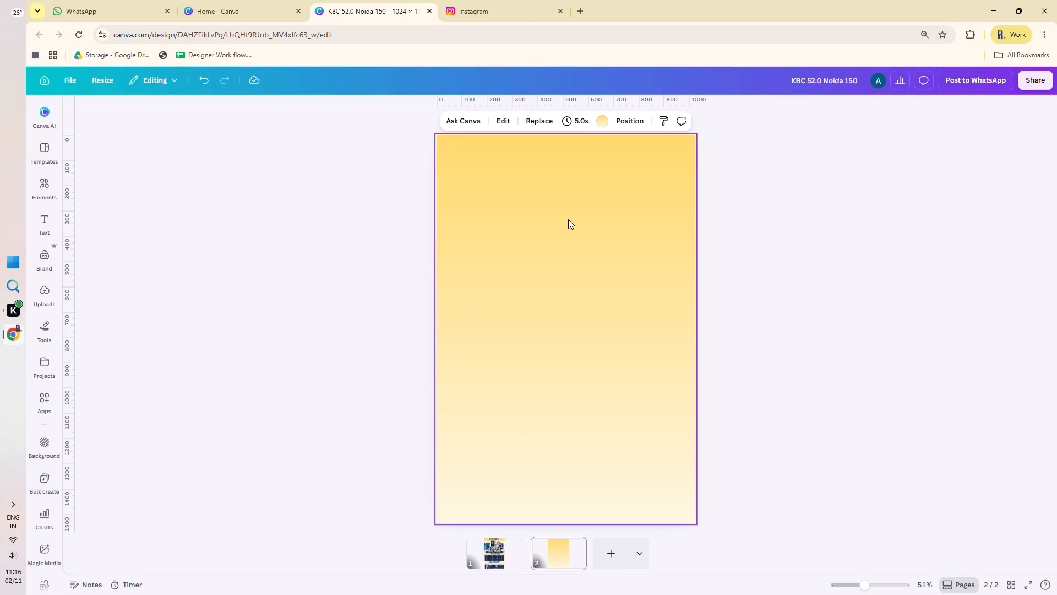
# Place the white and yellow REPPP logo from the uploaded images on the new page.
pyautogui.click(37, 291)
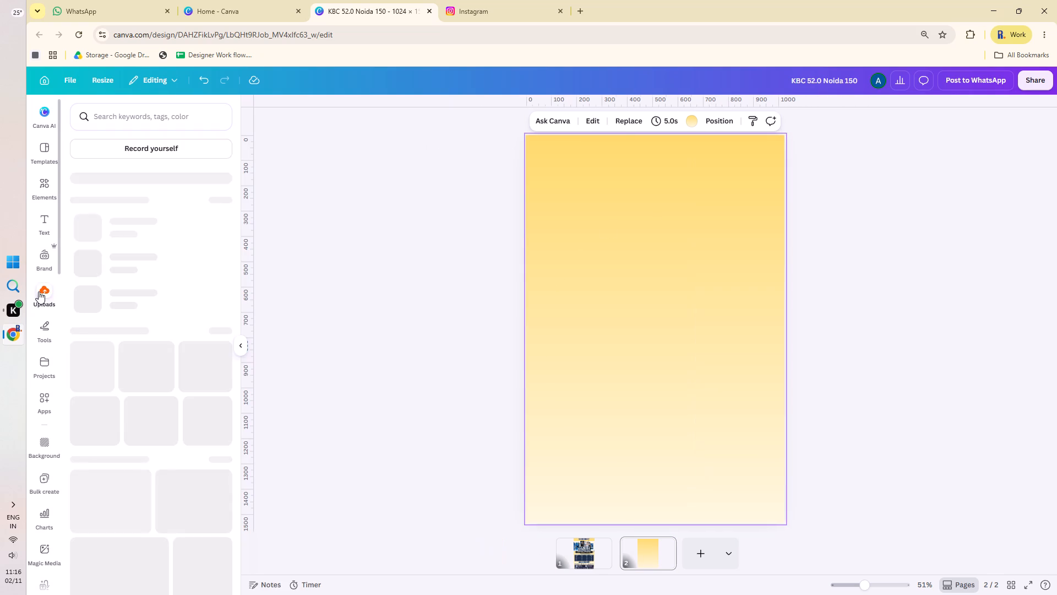
pyautogui.scroll(-5, 143, 318)
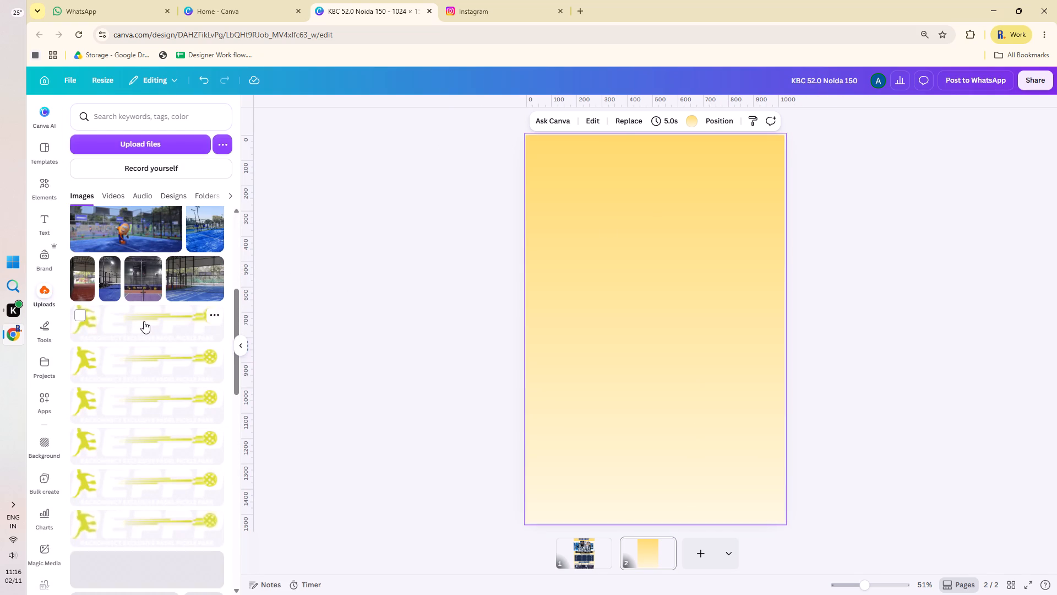
pyautogui.click(144, 321)
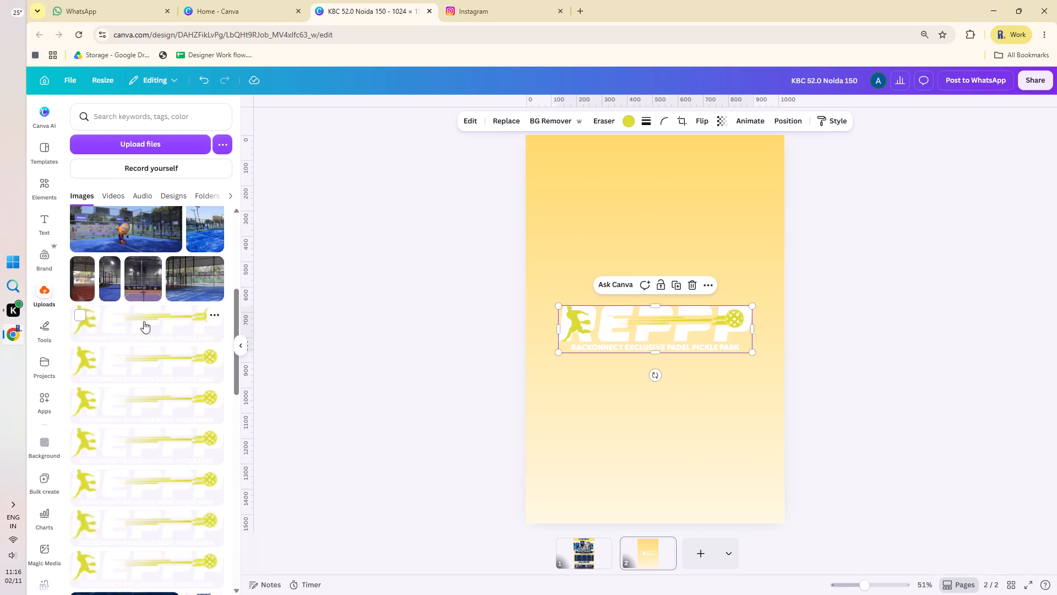
# Change the new page's background from the yellow gradient to the solid dark navy blue among the photo colors.
pyautogui.click(606, 169)
pyautogui.click(669, 121)
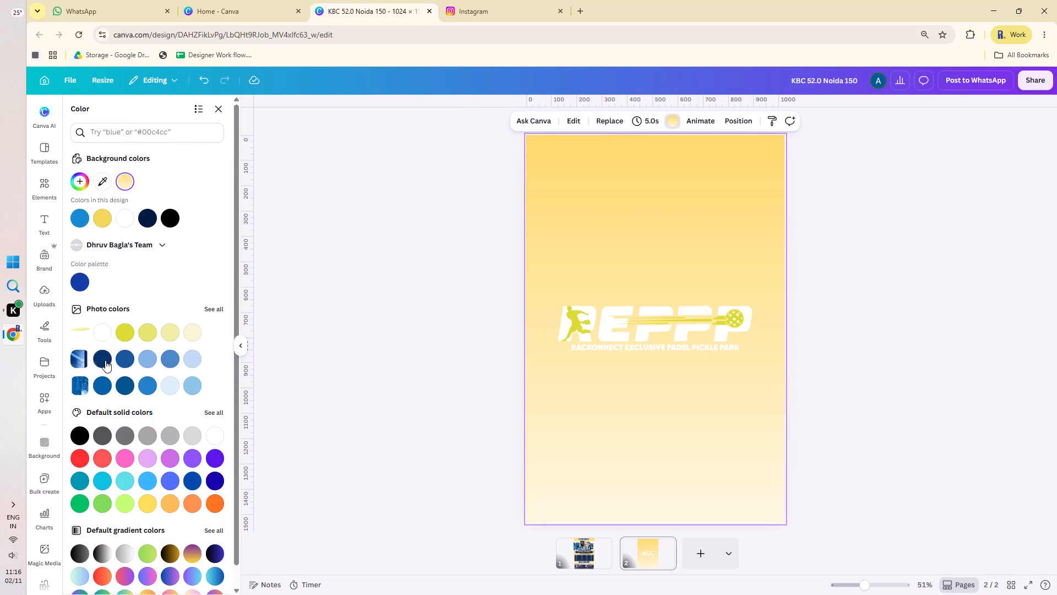
pyautogui.click(105, 360)
pyautogui.click(90, 360)
pyautogui.click(83, 360)
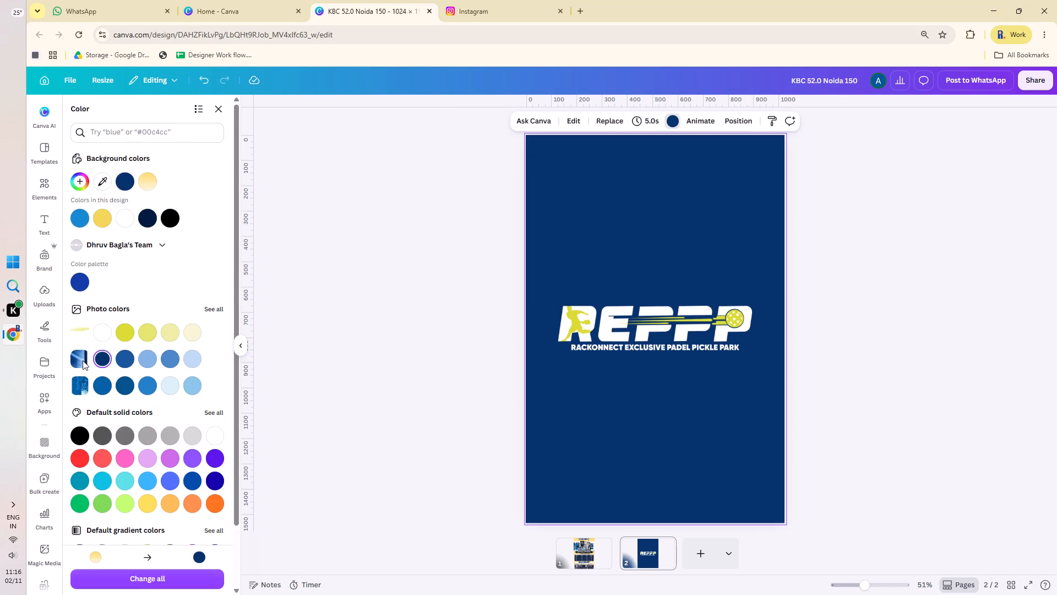
pyautogui.doubleClick(78, 363)
pyautogui.click(808, 302)
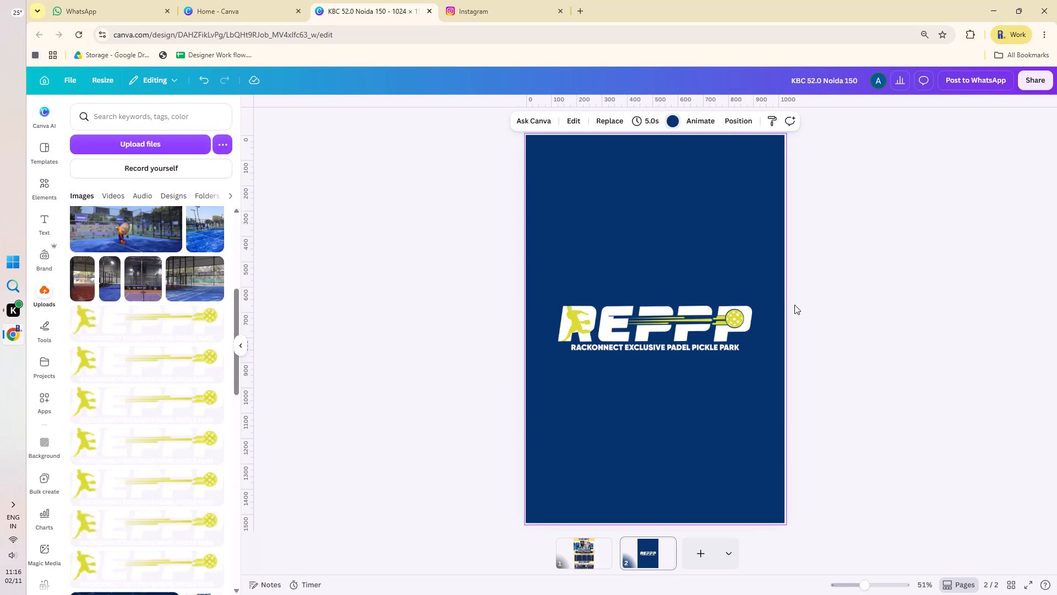
# Shrink the REPPP logo to about half its size and centre it near the page's upper edge.
pyautogui.click(694, 326)
pyautogui.moveTo(752, 355); pyautogui.dragTo(667, 294)
pyautogui.moveTo(616, 313); pyautogui.dragTo(679, 160)
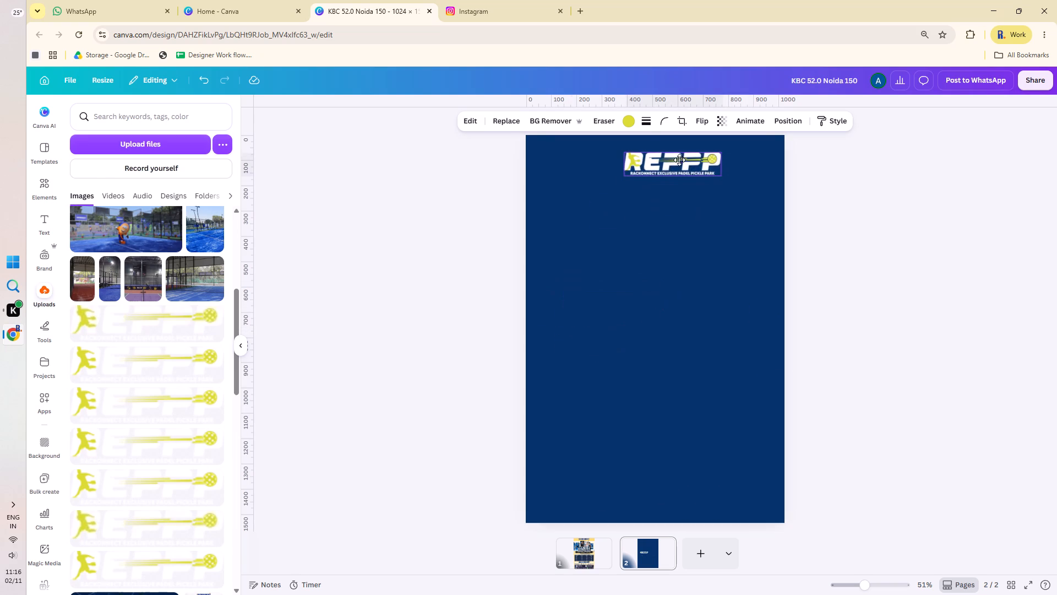
pyautogui.moveTo(679, 160); pyautogui.dragTo(666, 156)
pyautogui.click(857, 201)
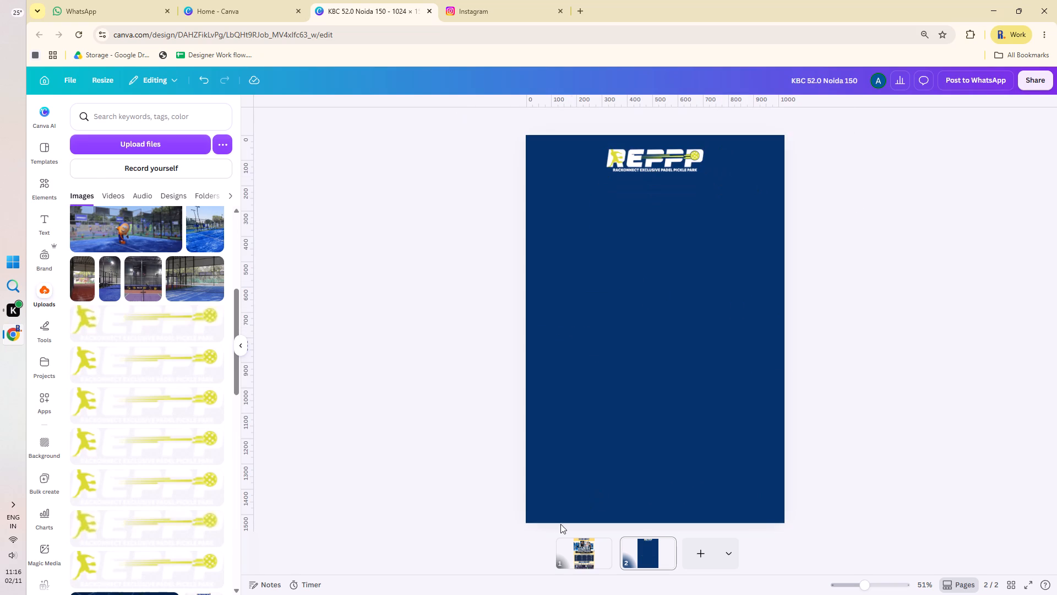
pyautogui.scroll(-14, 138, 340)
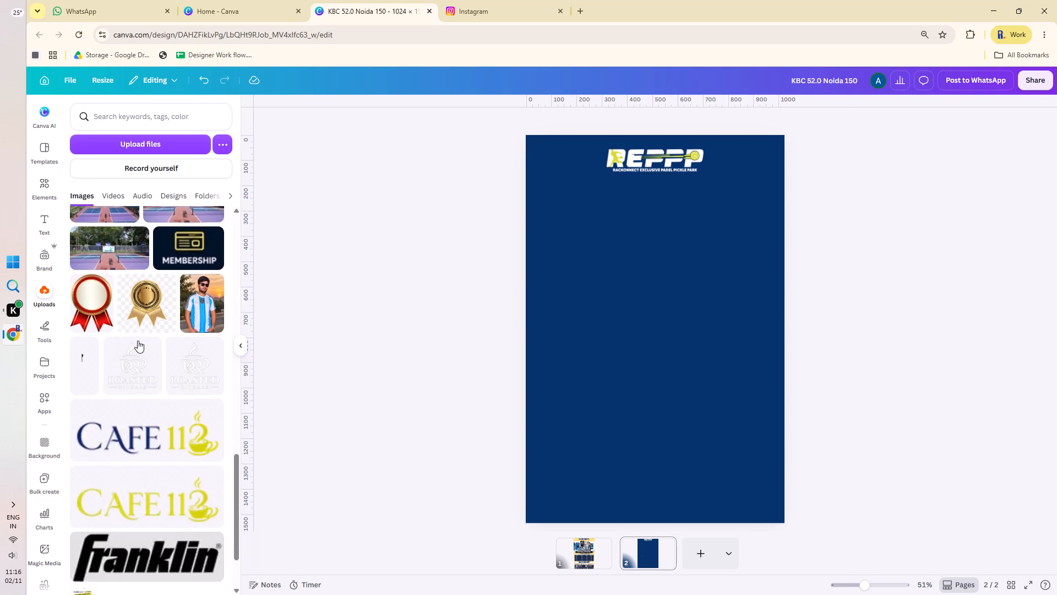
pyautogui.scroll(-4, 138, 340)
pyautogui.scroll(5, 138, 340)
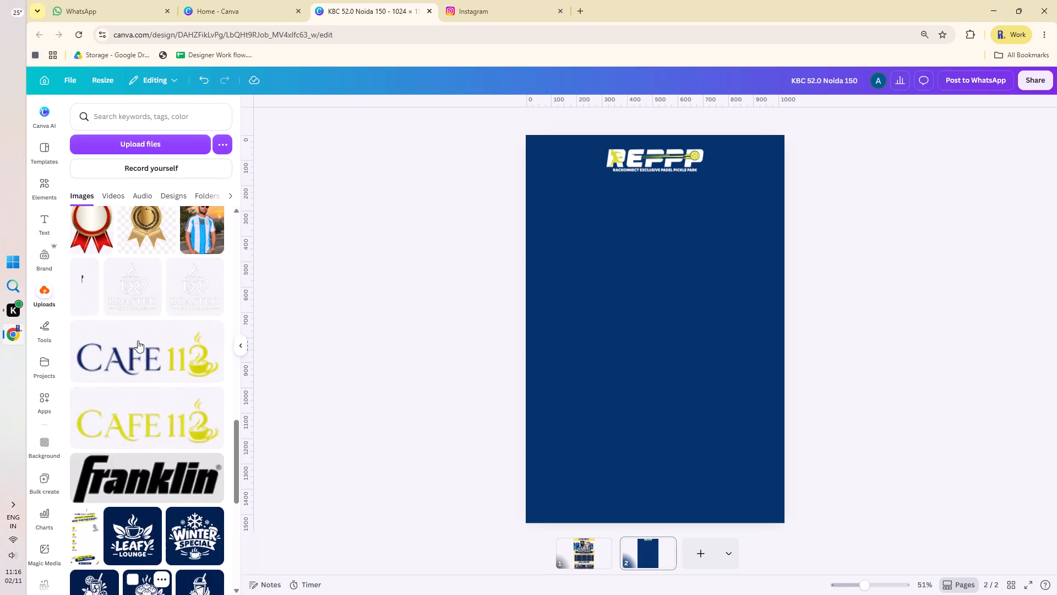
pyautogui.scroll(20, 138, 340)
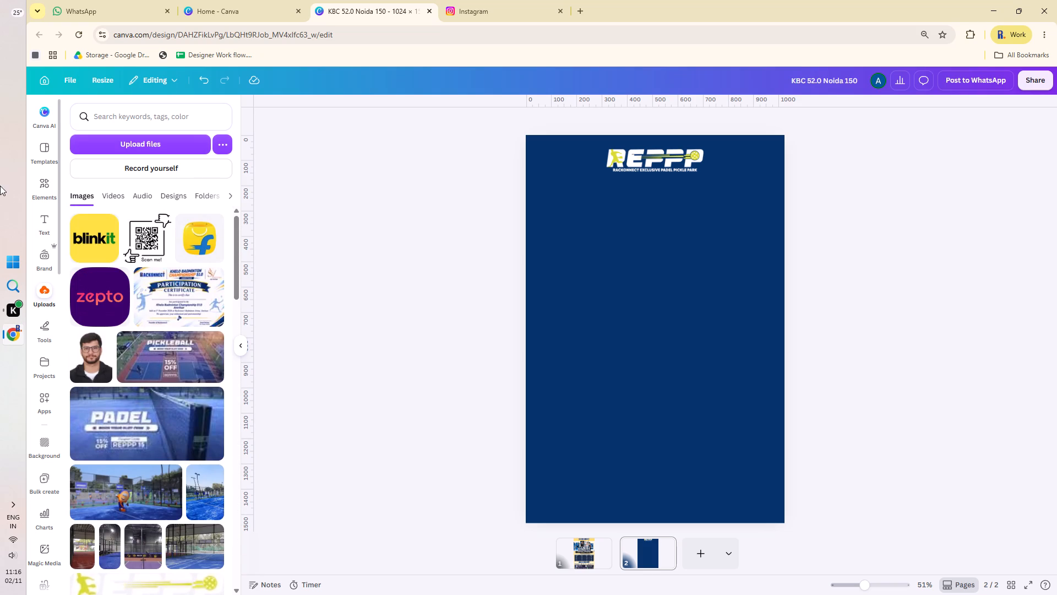
# Add a text box, enlarge it to about font size 43.5 and place it just below the REPPP logo.
pyautogui.click(40, 220)
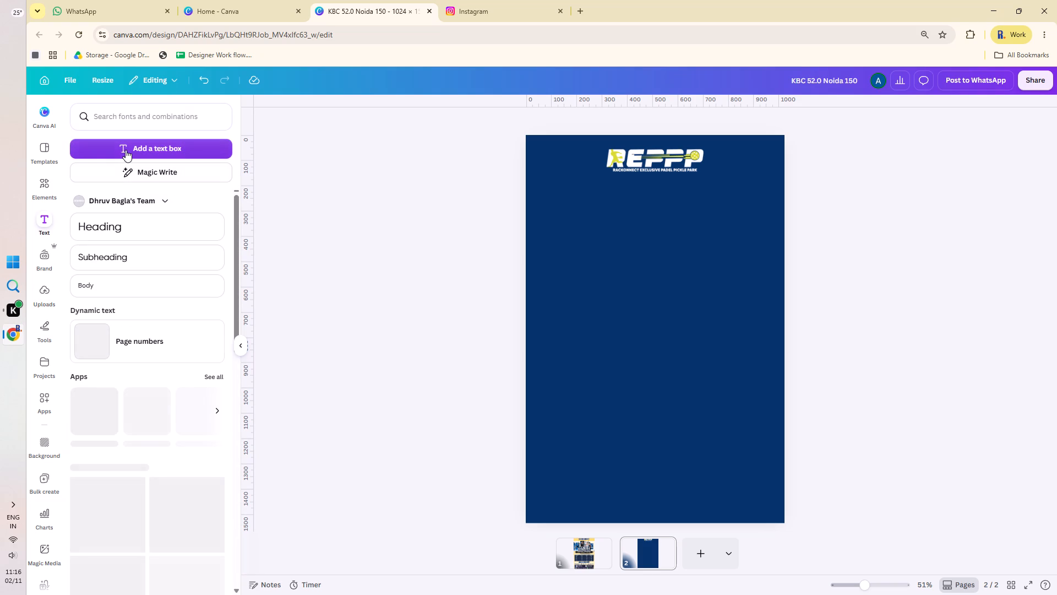
pyautogui.click(126, 150)
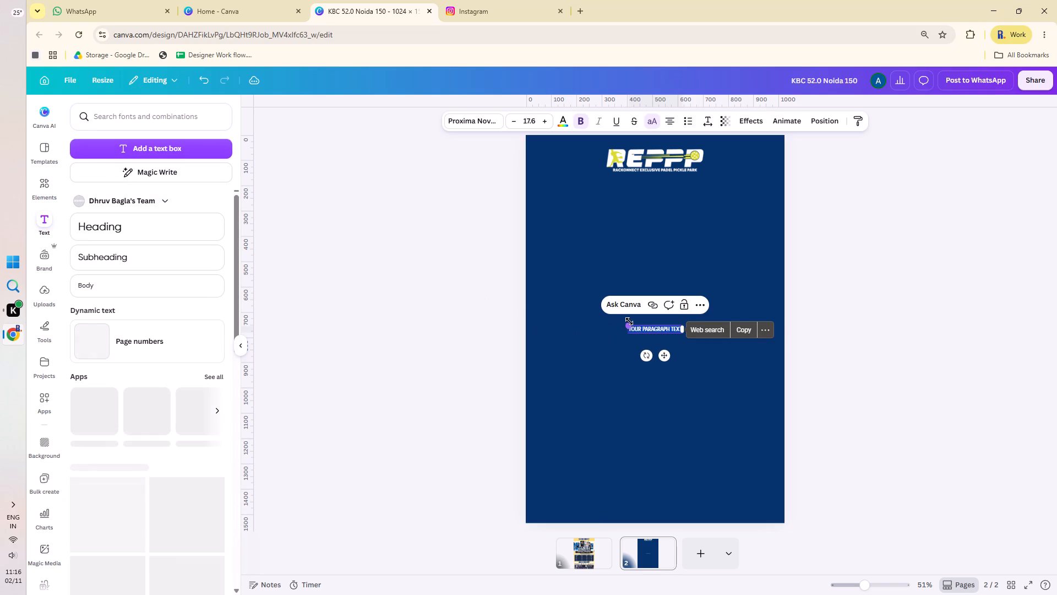
pyautogui.moveTo(630, 324); pyautogui.dragTo(554, 290)
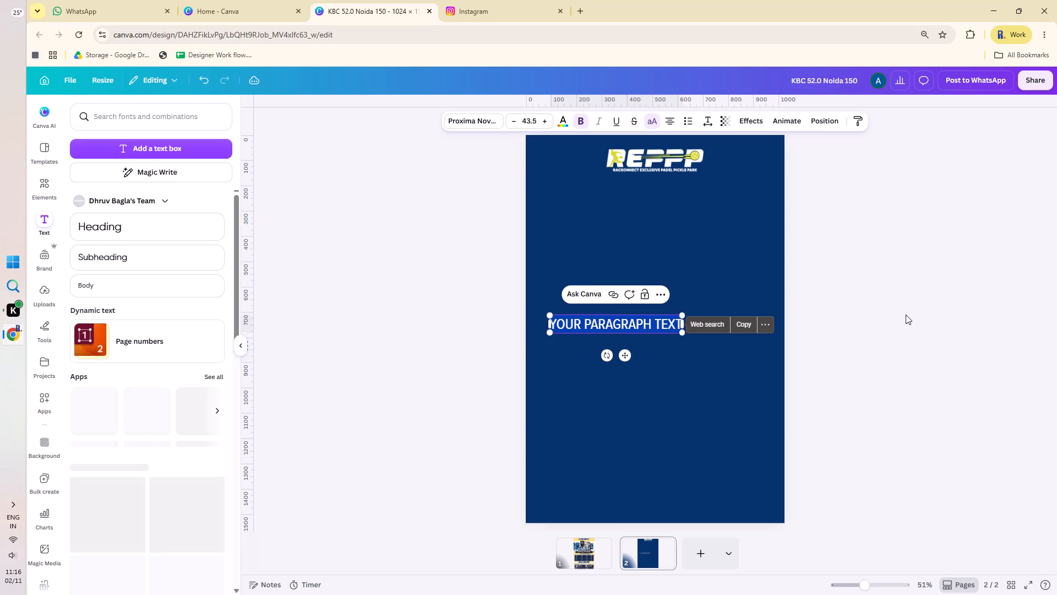
pyautogui.click(908, 315)
pyautogui.moveTo(648, 328); pyautogui.dragTo(673, 210)
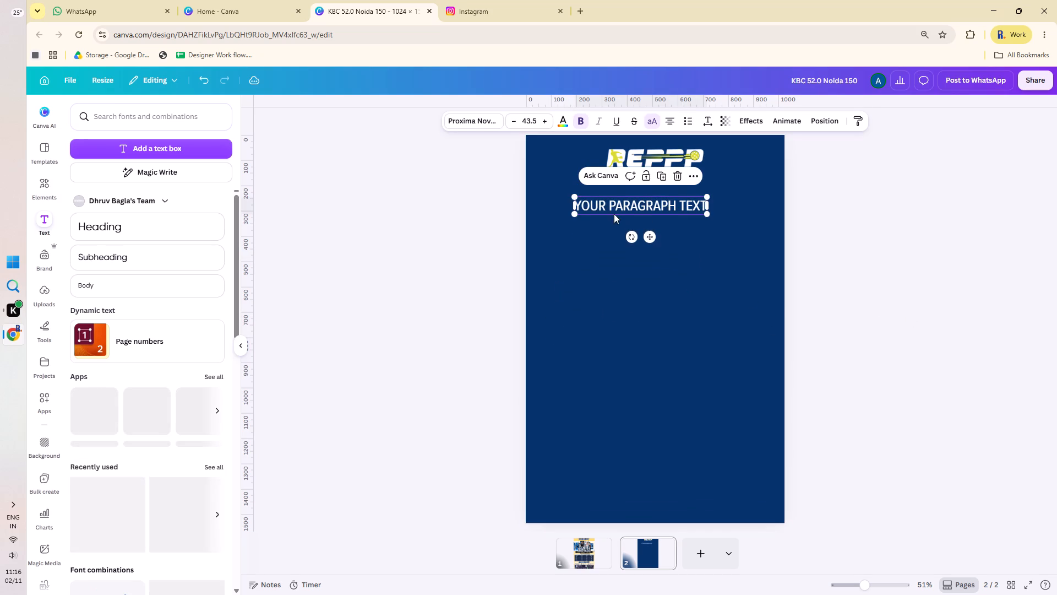
# Replace the placeholder text below the logo with PICKLEBALL.
pyautogui.doubleClick(619, 208)
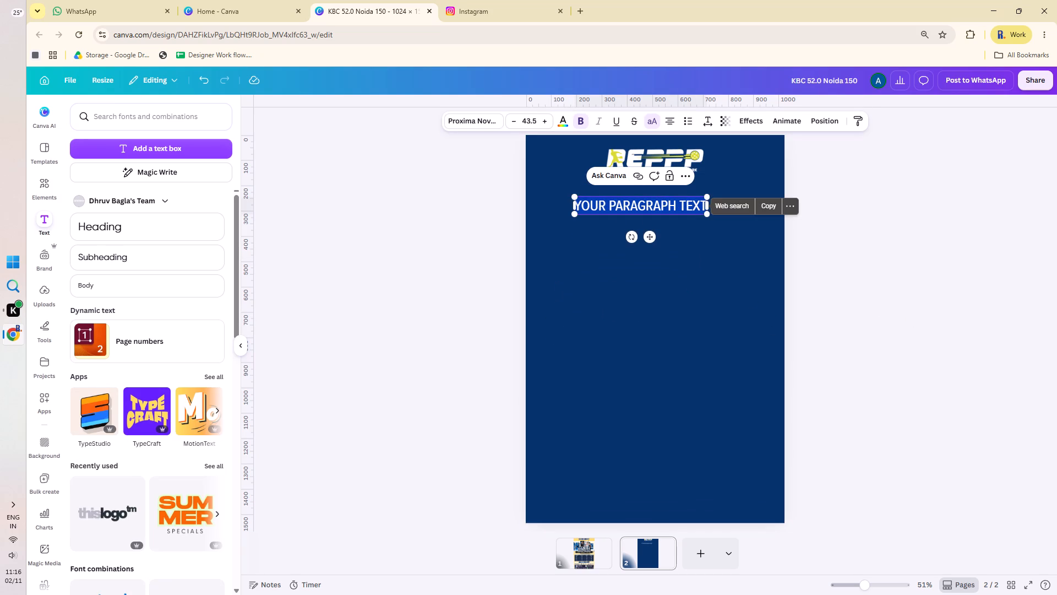
pyautogui.write('pickle')
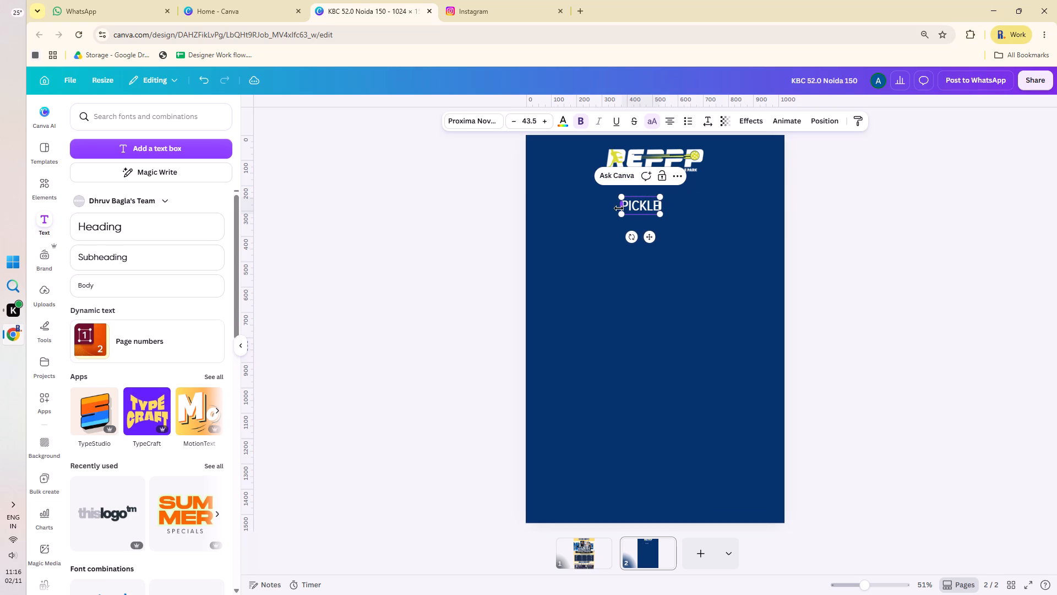
pyautogui.press('b')
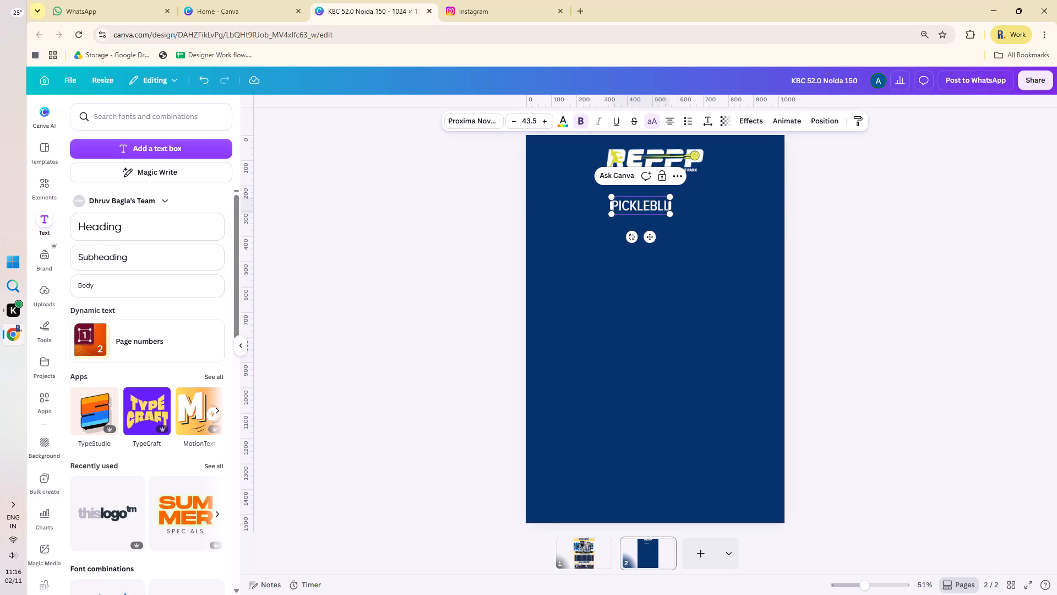
pyautogui.press('BackSpace')
pyautogui.press('BackSpace')
pyautogui.write('ALL')
pyautogui.press('space')
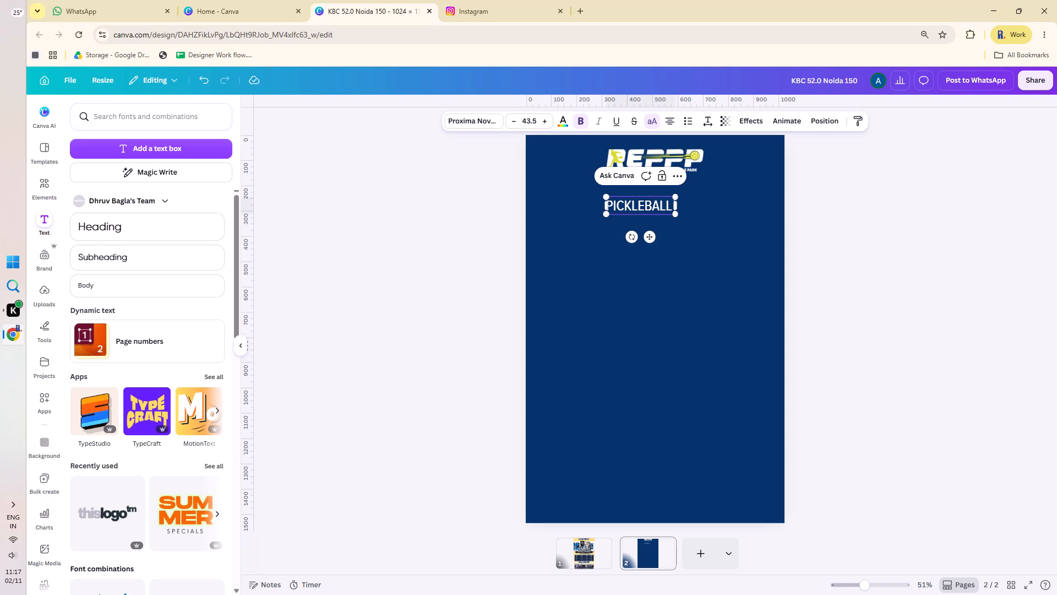
# Add ALWAYS PLAY THE GAME beneath PICKLEBALL, split into the lines ALWAYS PLAY and THE GAME.
pyautogui.hotkey('shift', 'Return')
pyautogui.write('AL')
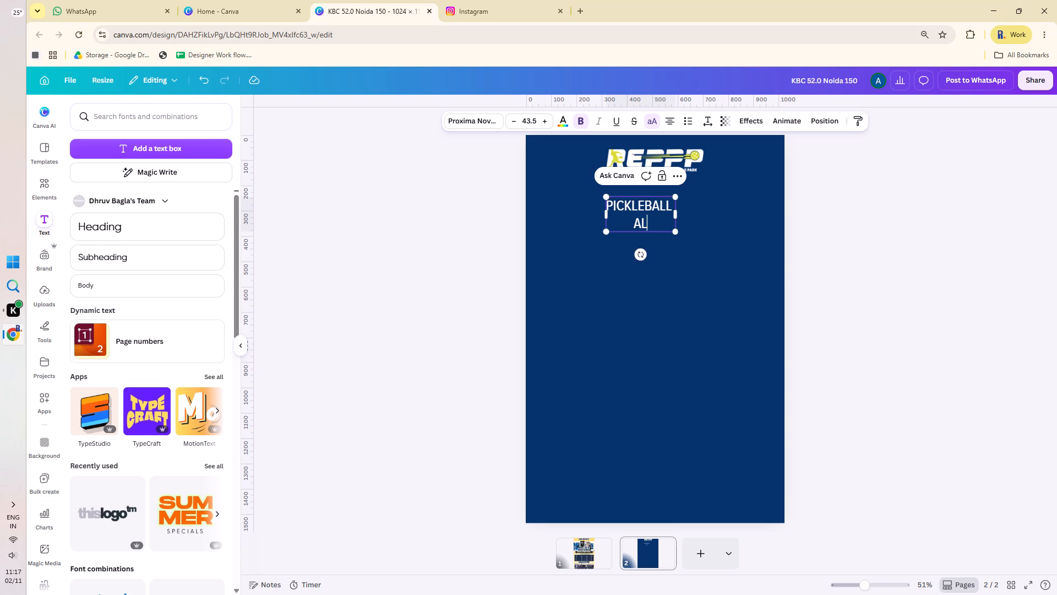
pyautogui.write('WA')
pyautogui.write('YS')
pyautogui.press('space')
pyautogui.write('PLAY')
pyautogui.press('space')
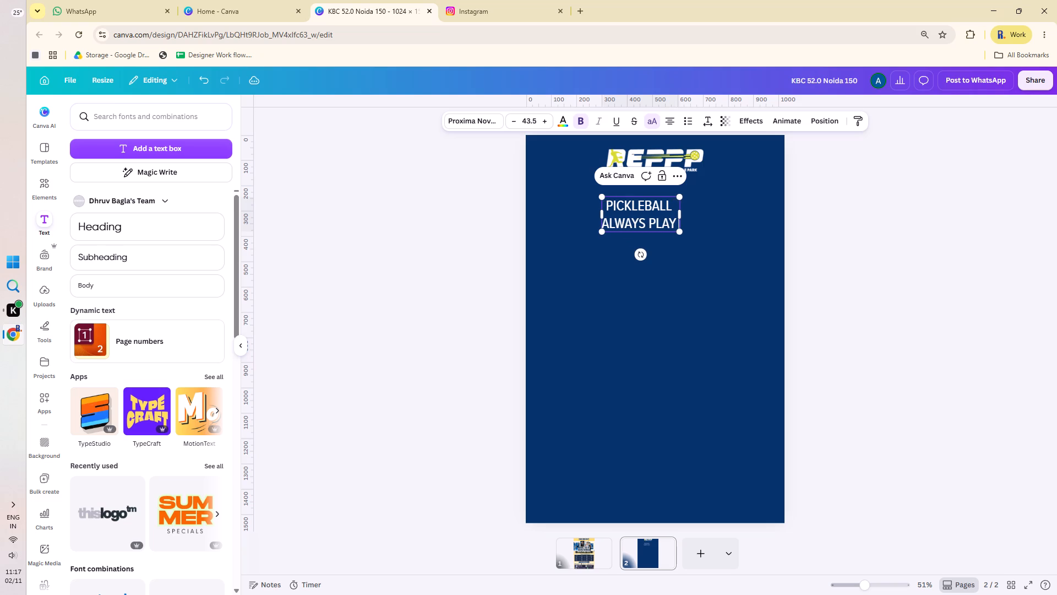
pyautogui.write('THE')
pyautogui.press('space')
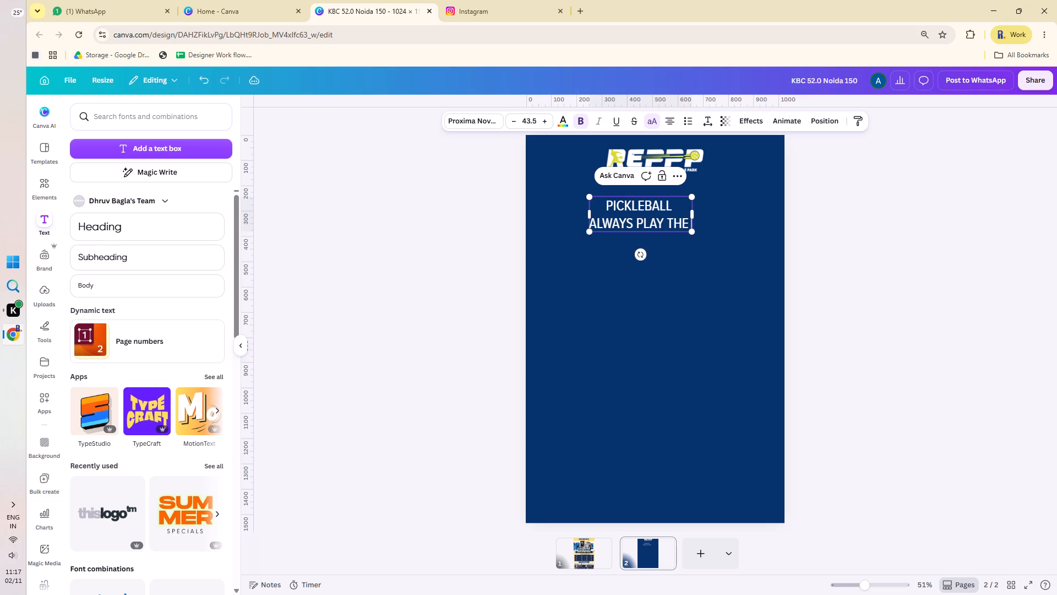
pyautogui.write('GAME')
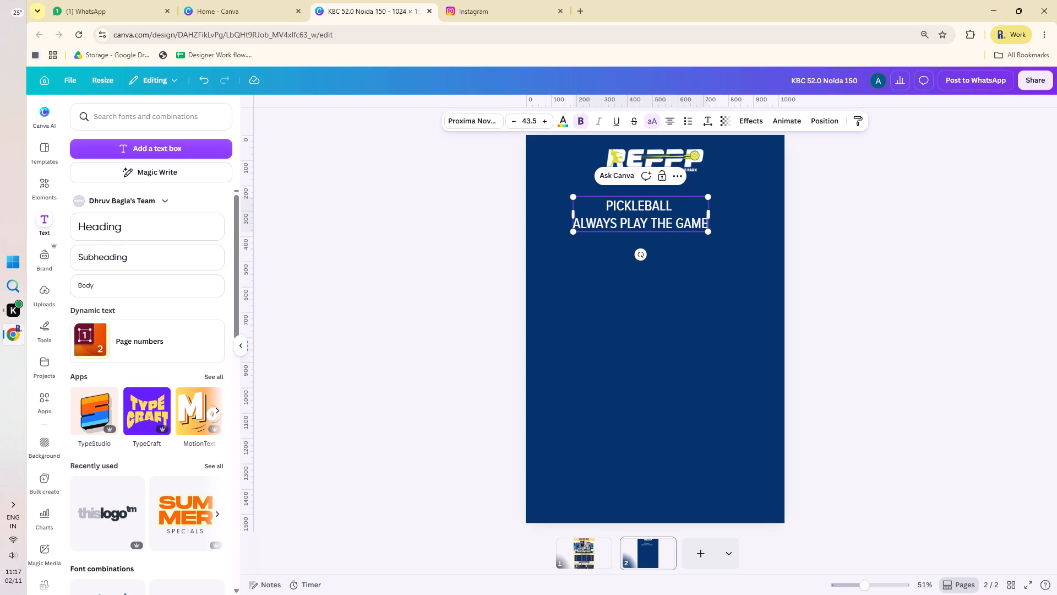
pyautogui.click(651, 223)
pyautogui.press('Return')
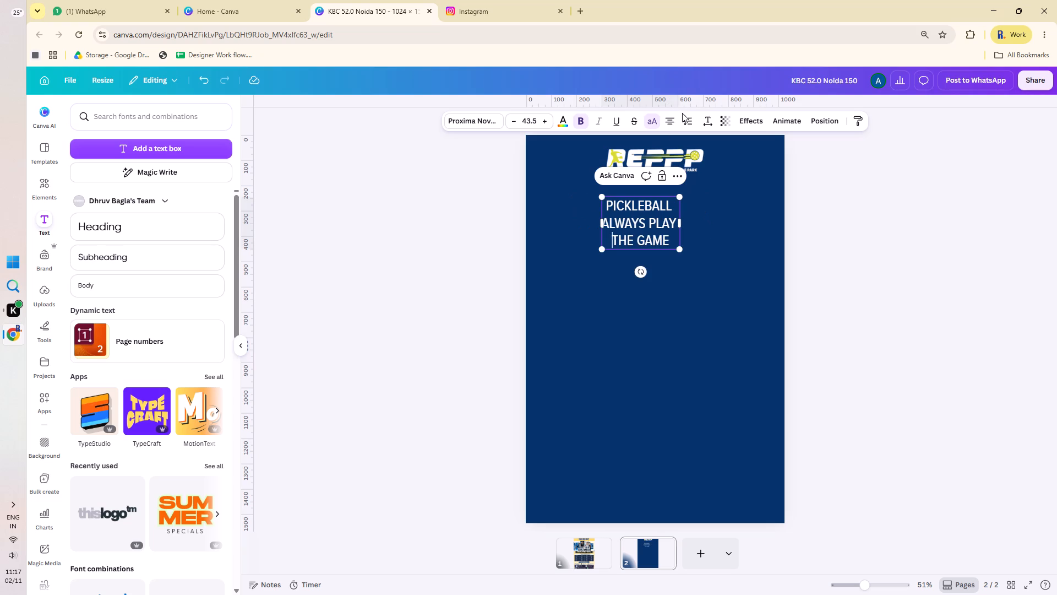
# Left-align the last line, THE GAME, in the headline text box.
pyautogui.click(669, 119)
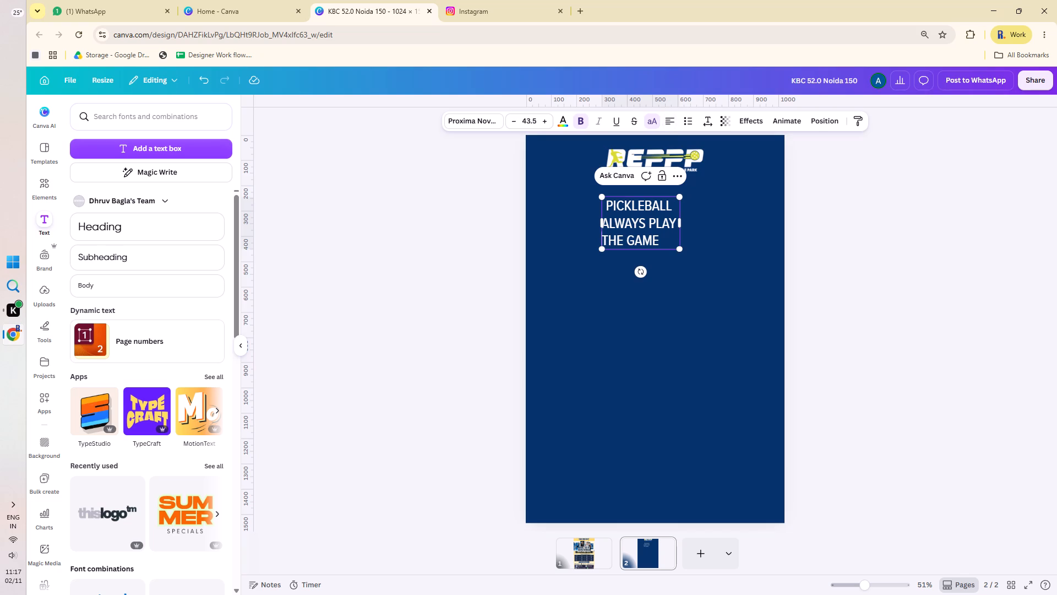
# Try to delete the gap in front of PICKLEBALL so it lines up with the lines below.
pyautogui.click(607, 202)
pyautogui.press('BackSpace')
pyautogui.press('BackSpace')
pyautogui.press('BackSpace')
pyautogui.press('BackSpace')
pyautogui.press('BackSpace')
# Widen the headline text box to about half the page width by extending its right edge.
pyautogui.click(885, 180)
pyautogui.click(636, 222)
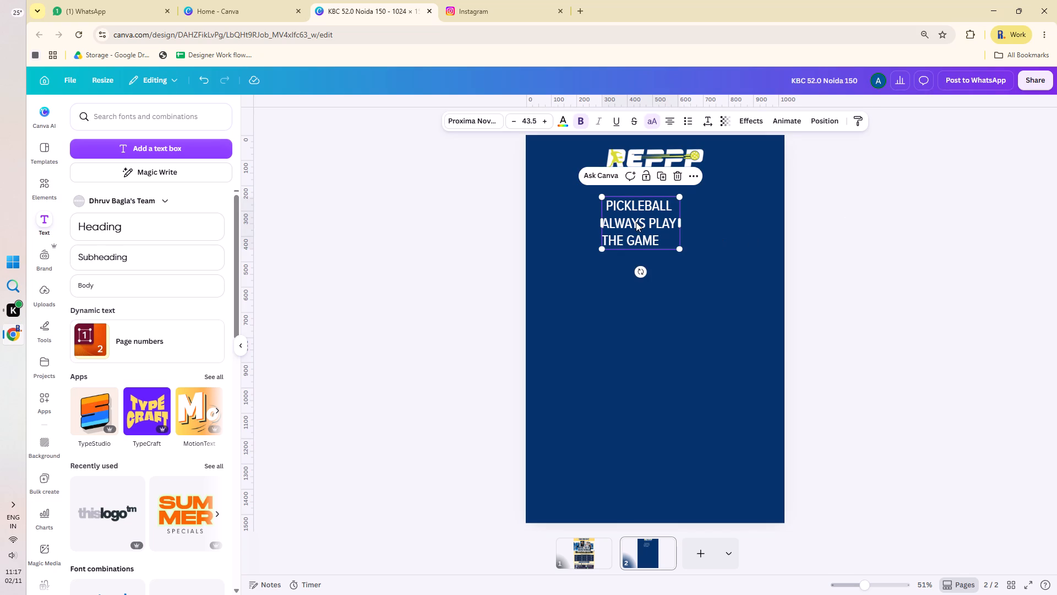
pyautogui.moveTo(681, 221); pyautogui.dragTo(724, 227)
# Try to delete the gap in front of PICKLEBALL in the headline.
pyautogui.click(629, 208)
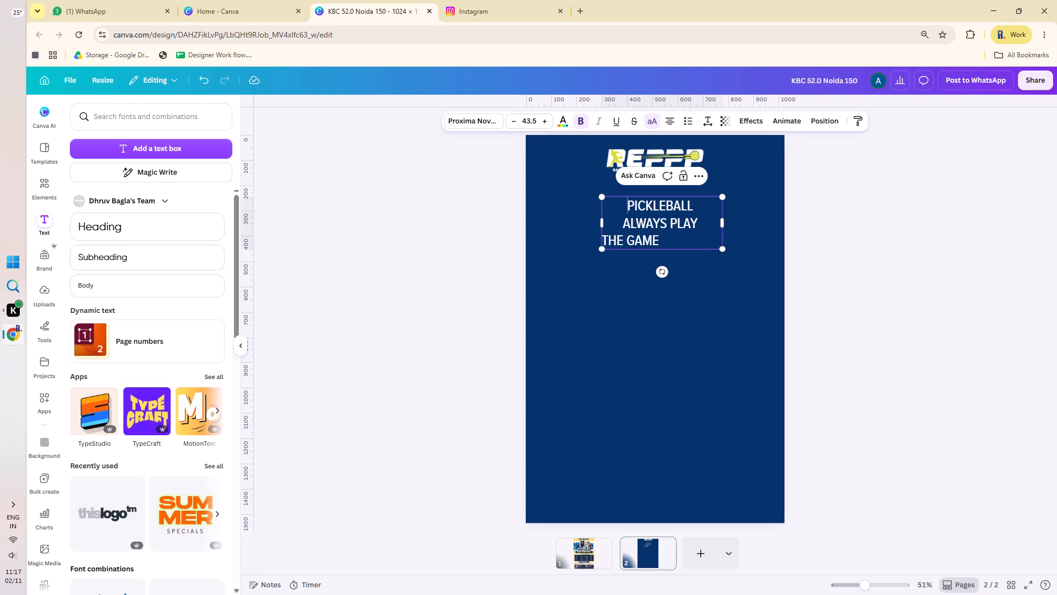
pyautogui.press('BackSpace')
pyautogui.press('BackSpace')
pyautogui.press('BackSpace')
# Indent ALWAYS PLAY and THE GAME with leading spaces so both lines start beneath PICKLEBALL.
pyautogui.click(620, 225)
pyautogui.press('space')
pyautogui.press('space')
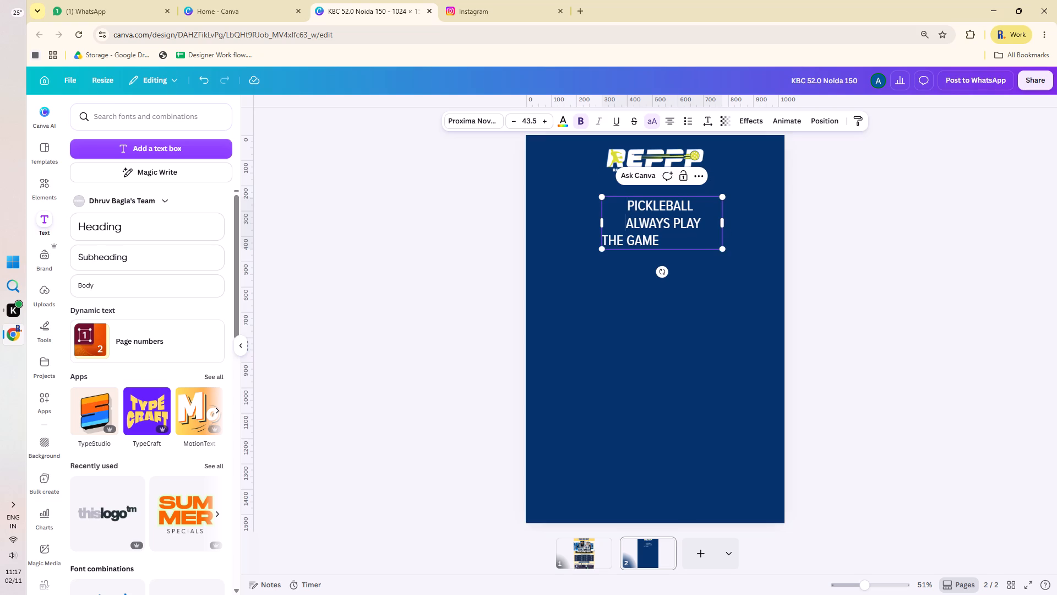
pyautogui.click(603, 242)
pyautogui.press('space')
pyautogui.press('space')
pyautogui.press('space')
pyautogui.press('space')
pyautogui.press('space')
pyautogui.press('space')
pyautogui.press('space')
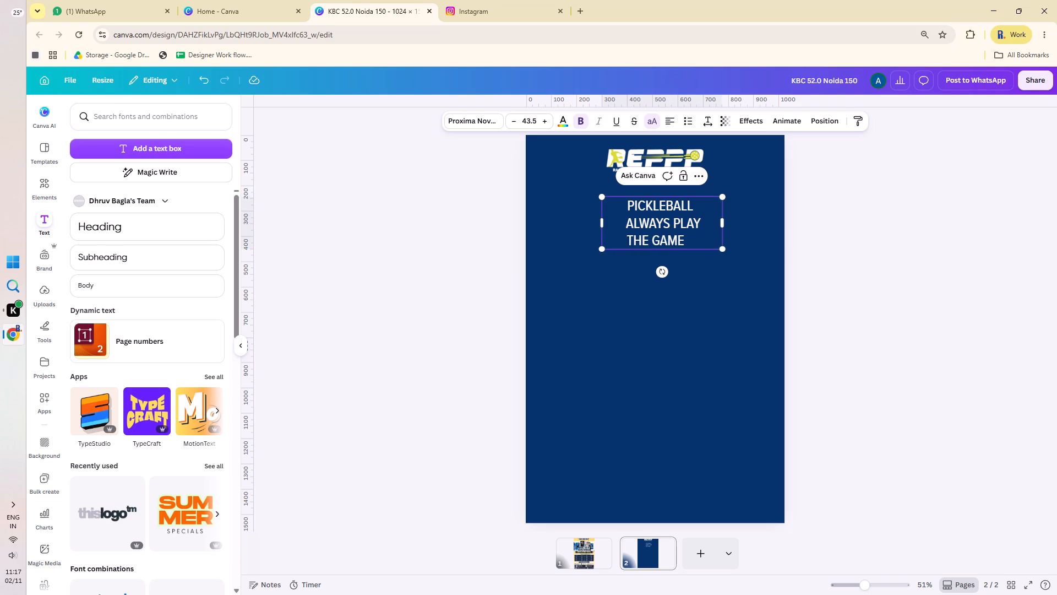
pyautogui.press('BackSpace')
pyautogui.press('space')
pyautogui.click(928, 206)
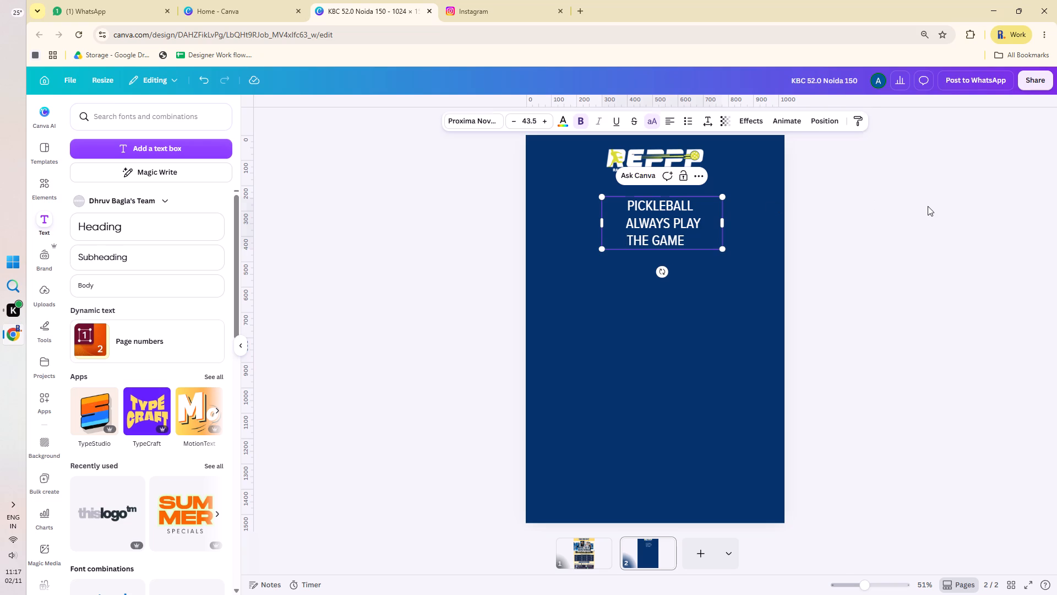
# Move the headline text box to the page's left side, slightly lower below the logo, and undo the accidental resize.
pyautogui.moveTo(671, 211); pyautogui.dragTo(609, 223)
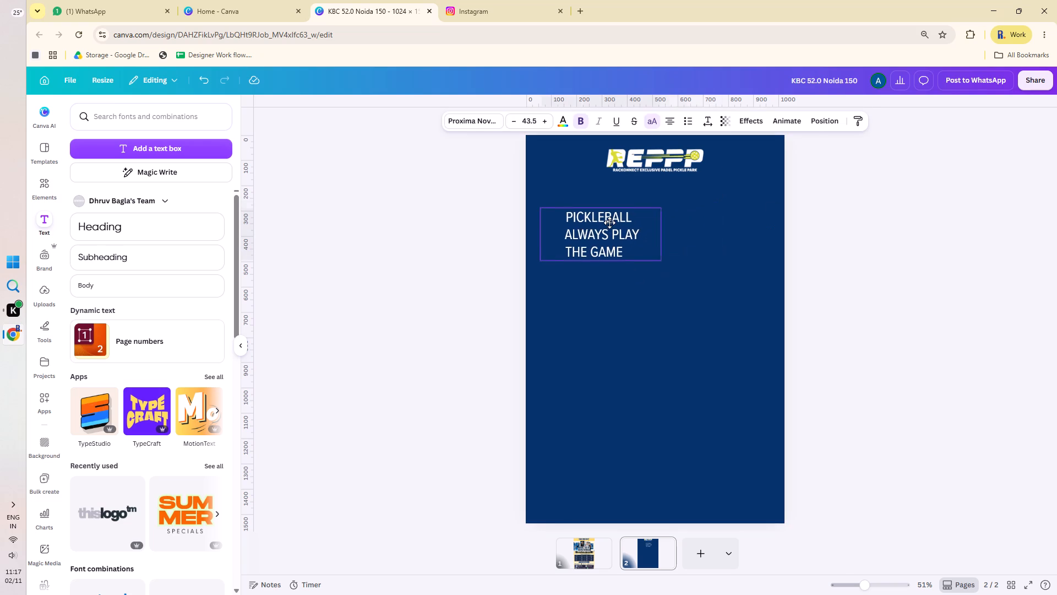
pyautogui.moveTo(609, 223); pyautogui.dragTo(607, 223)
pyautogui.click(660, 231)
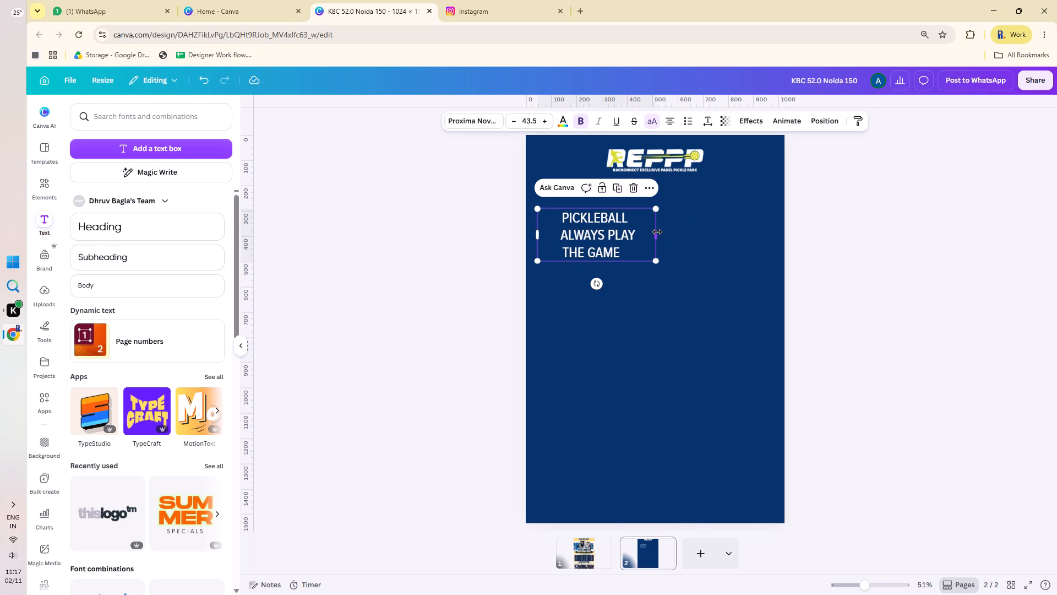
pyautogui.hotkey('ctrl', 'z')
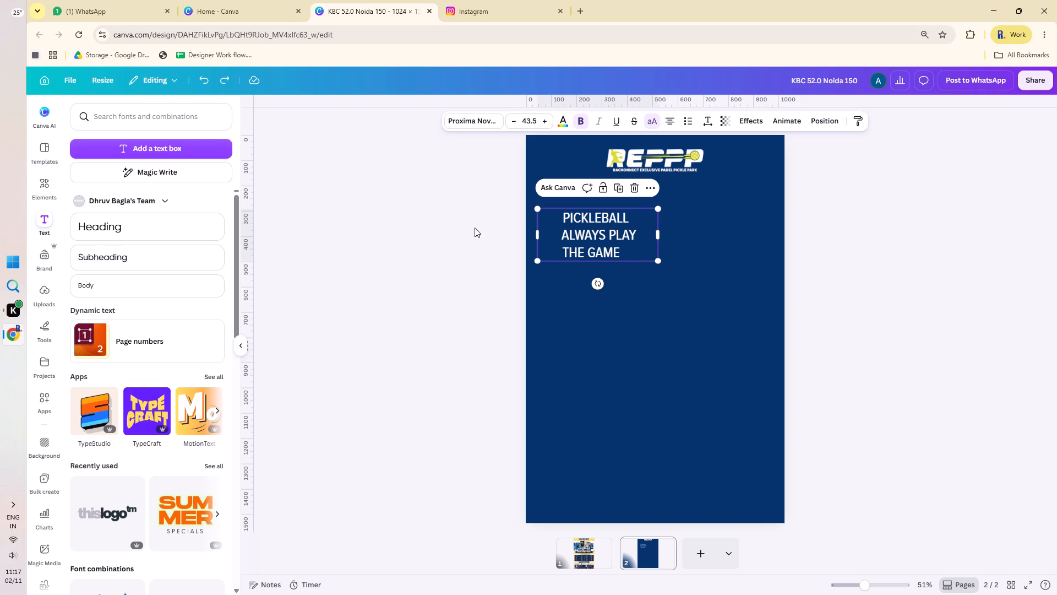
pyautogui.click(408, 213)
# Change the headline font to Anton.
pyautogui.click(598, 242)
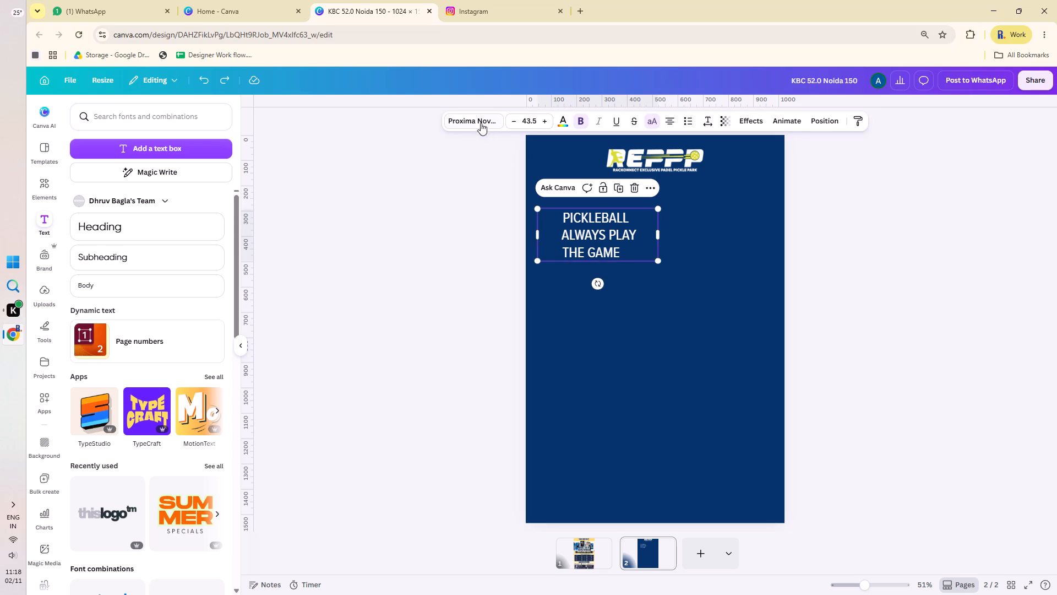
pyautogui.click(481, 119)
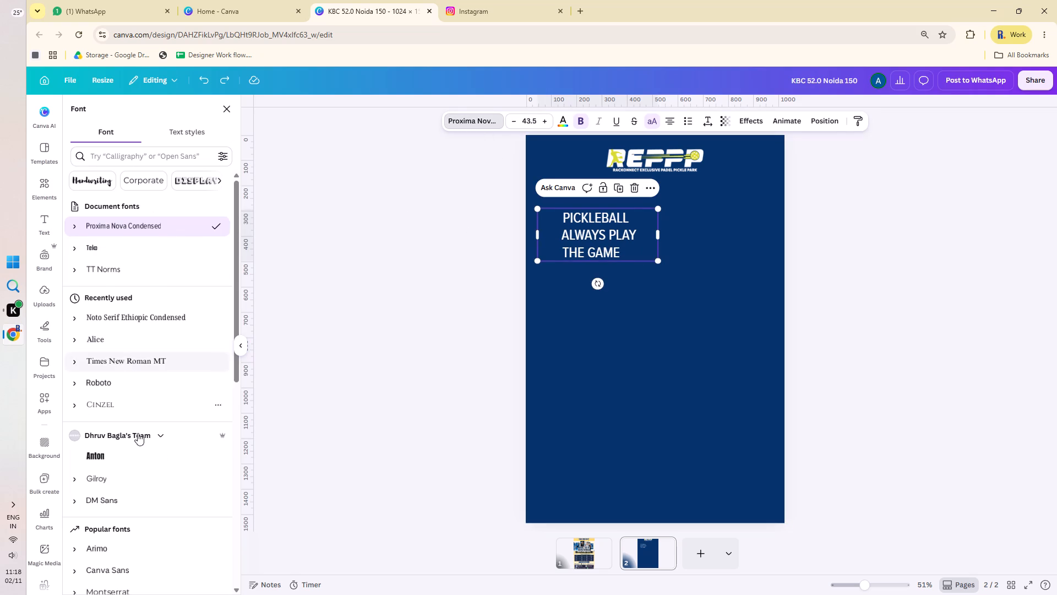
pyautogui.scroll(-1, 138, 437)
pyautogui.click(128, 404)
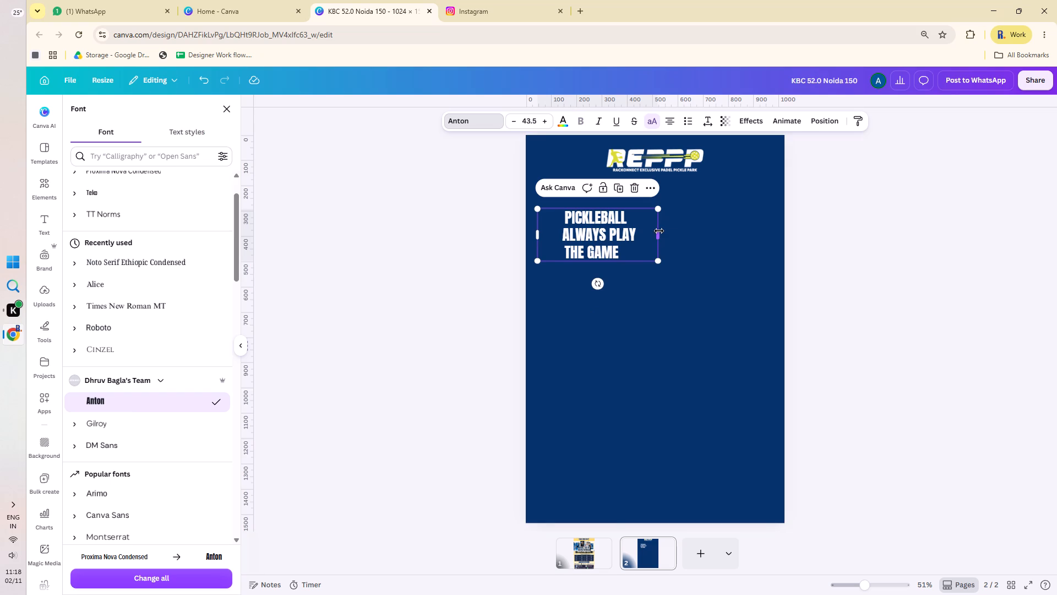
# Narrow the headline text box from its right edge until ALWAYS PLAY just fits on one line.
pyautogui.moveTo(660, 231); pyautogui.dragTo(694, 231)
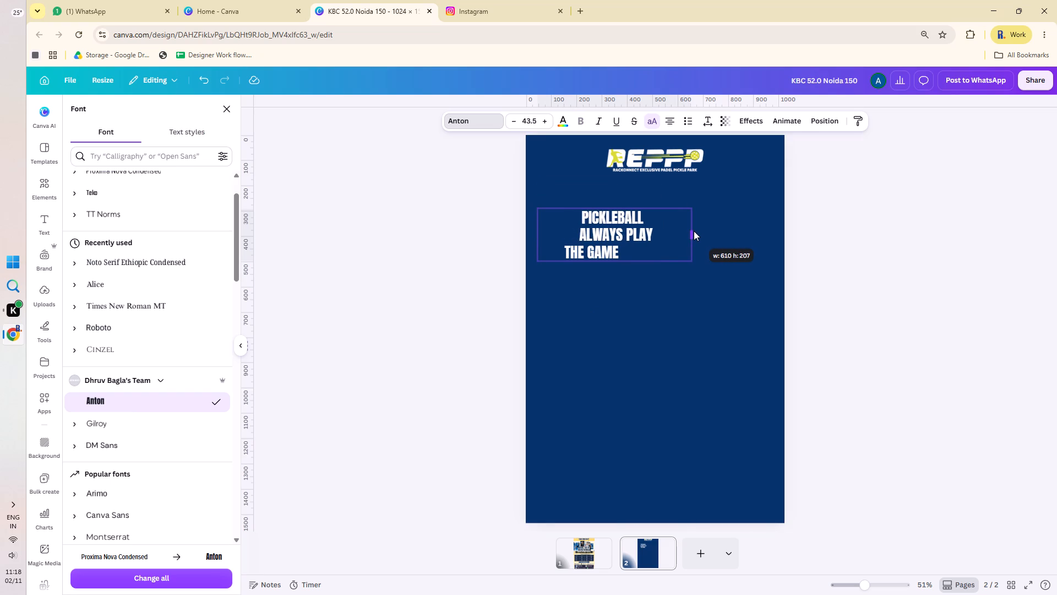
pyautogui.moveTo(694, 231); pyautogui.dragTo(664, 232)
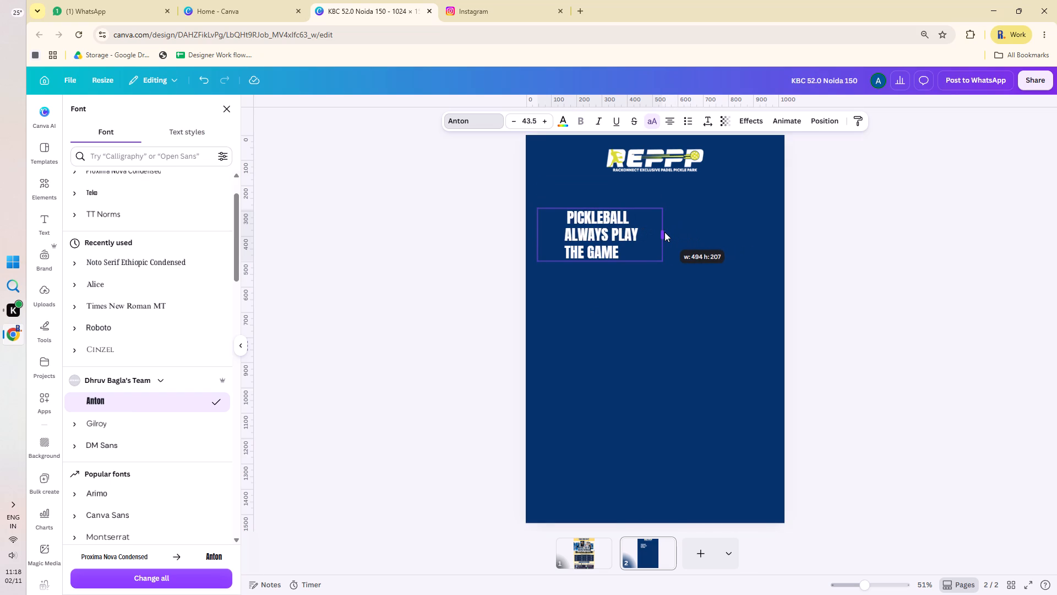
pyautogui.moveTo(664, 232); pyautogui.dragTo(657, 234)
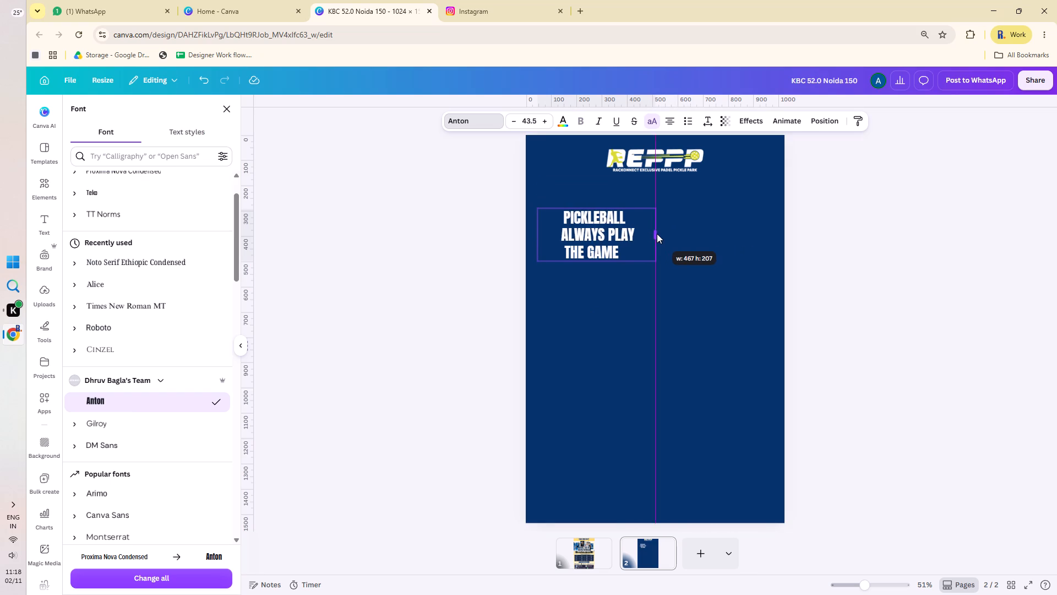
pyautogui.moveTo(657, 234); pyautogui.dragTo(643, 234)
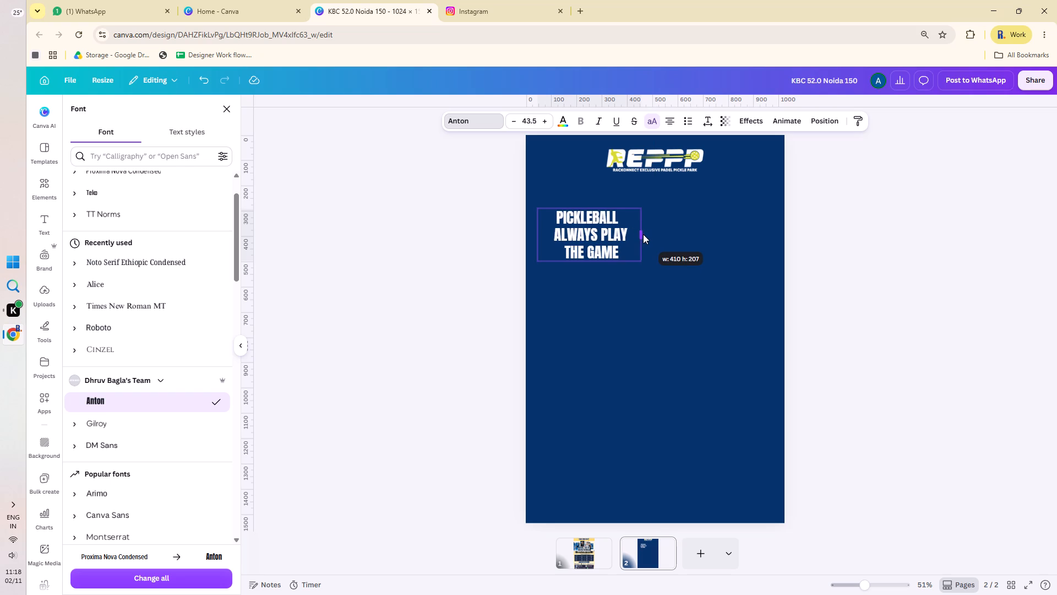
pyautogui.moveTo(643, 234); pyautogui.dragTo(802, 235)
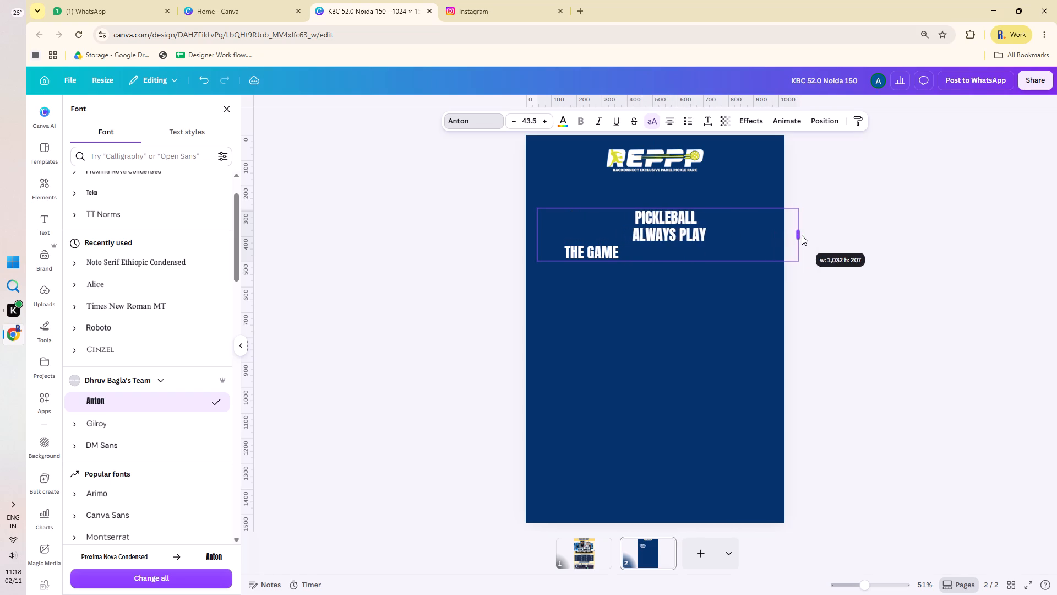
pyautogui.moveTo(802, 235); pyautogui.dragTo(618, 231)
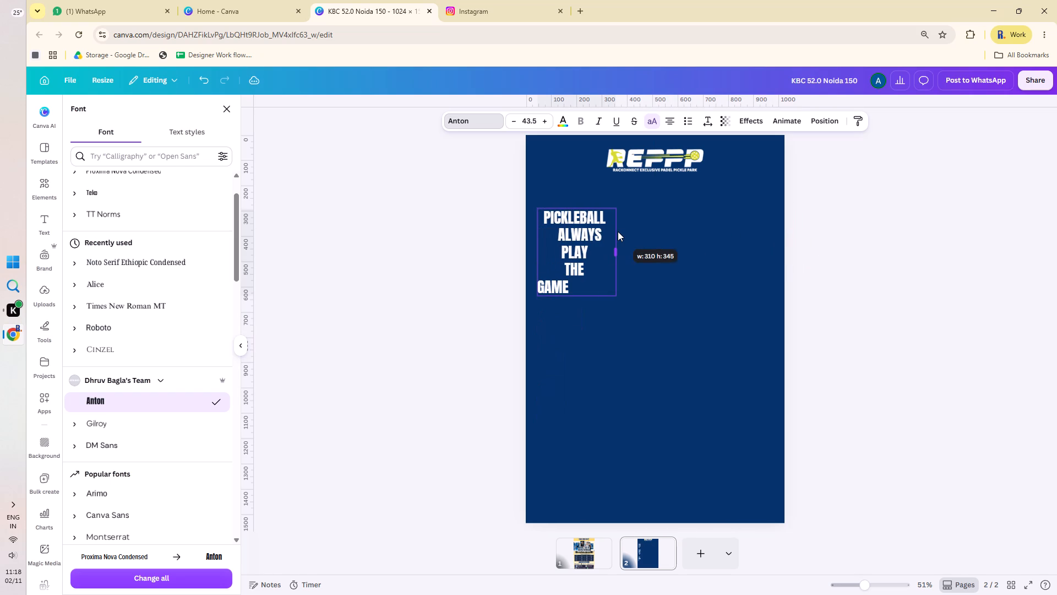
pyautogui.moveTo(618, 231); pyautogui.dragTo(624, 231)
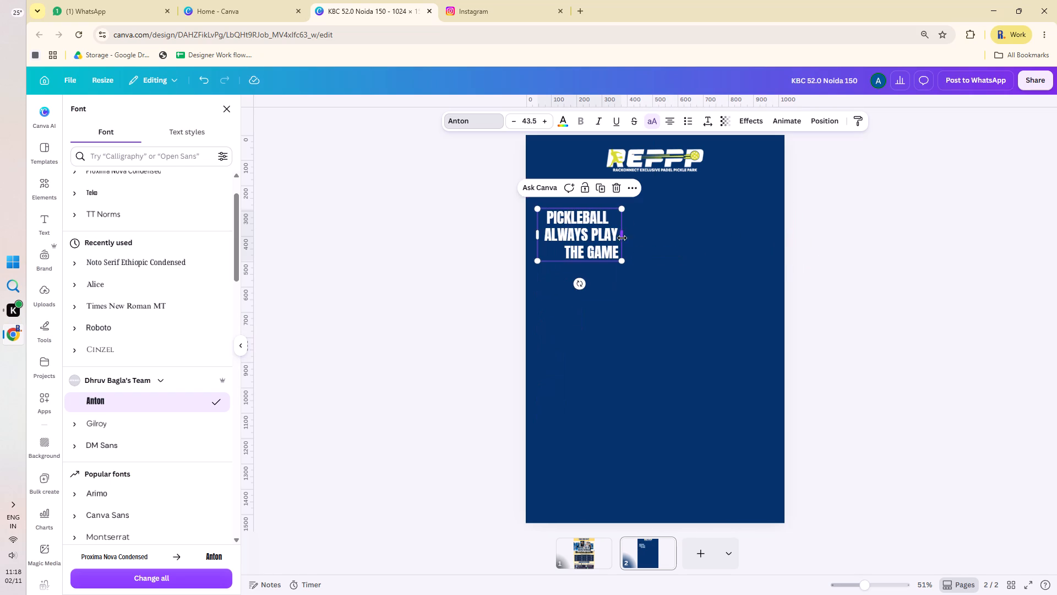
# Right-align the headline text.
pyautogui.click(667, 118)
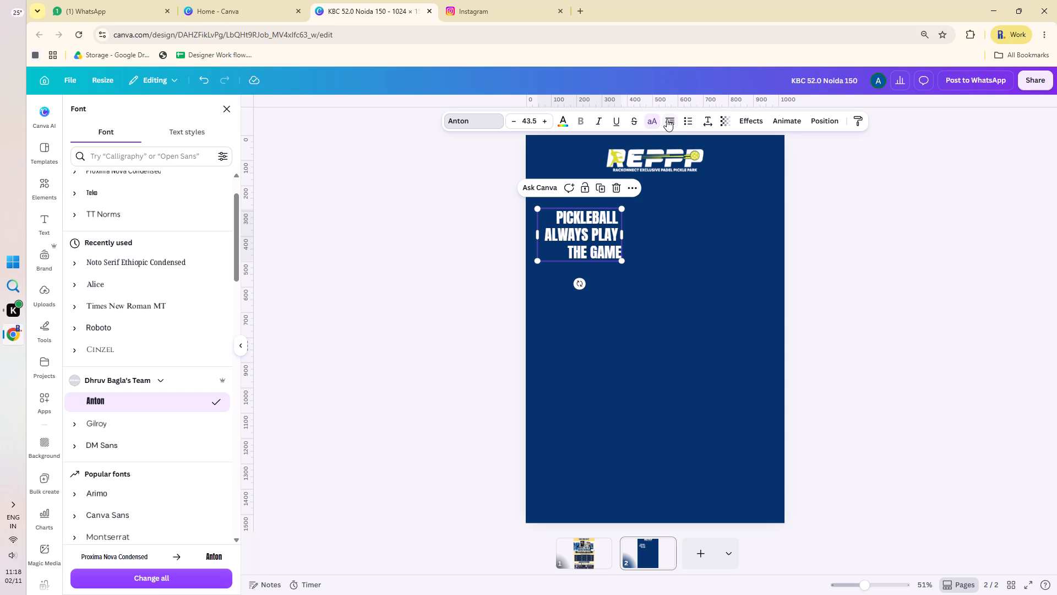
# Scale the headline up to font size 61.1, extending it to about the page's vertical centre line.
pyautogui.moveTo(620, 261); pyautogui.dragTo(653, 282)
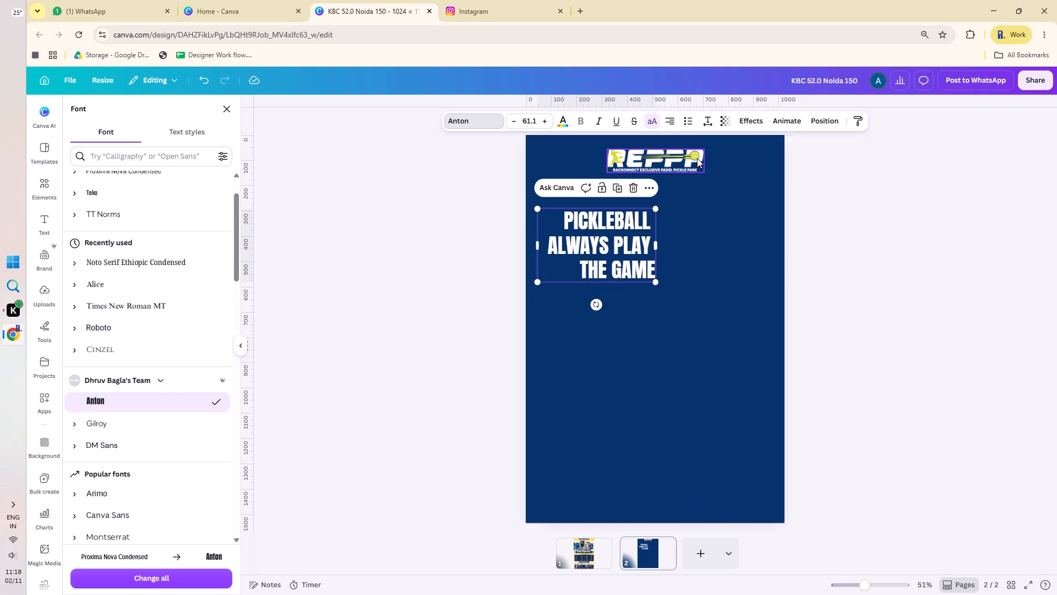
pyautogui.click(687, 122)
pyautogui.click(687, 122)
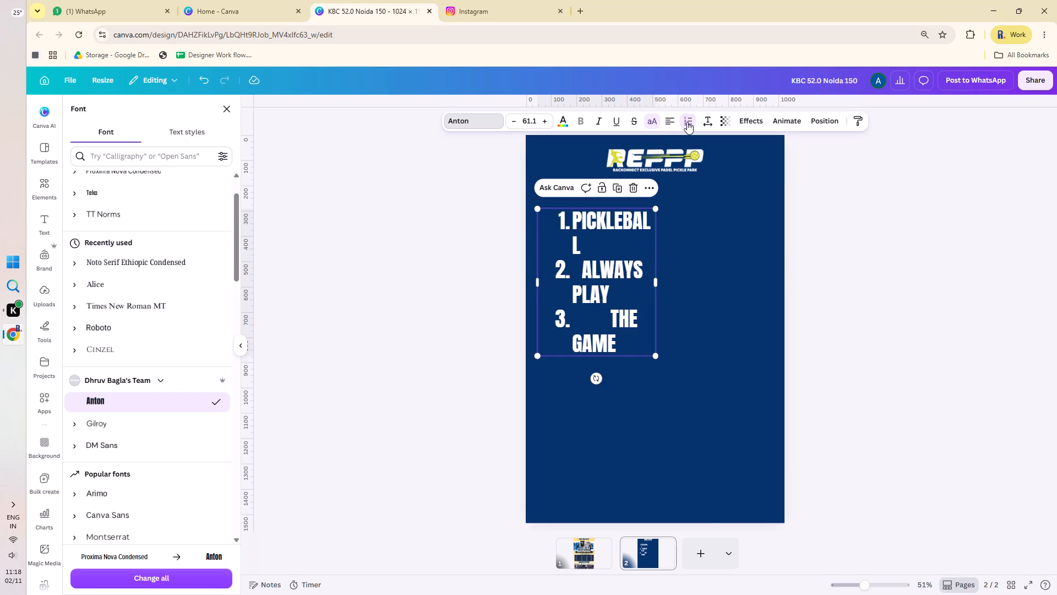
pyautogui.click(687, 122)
# Set the headline's text alignment to justified so PICKLEBALL starts at the text box's left edge.
pyautogui.click(667, 124)
pyautogui.doubleClick(667, 124)
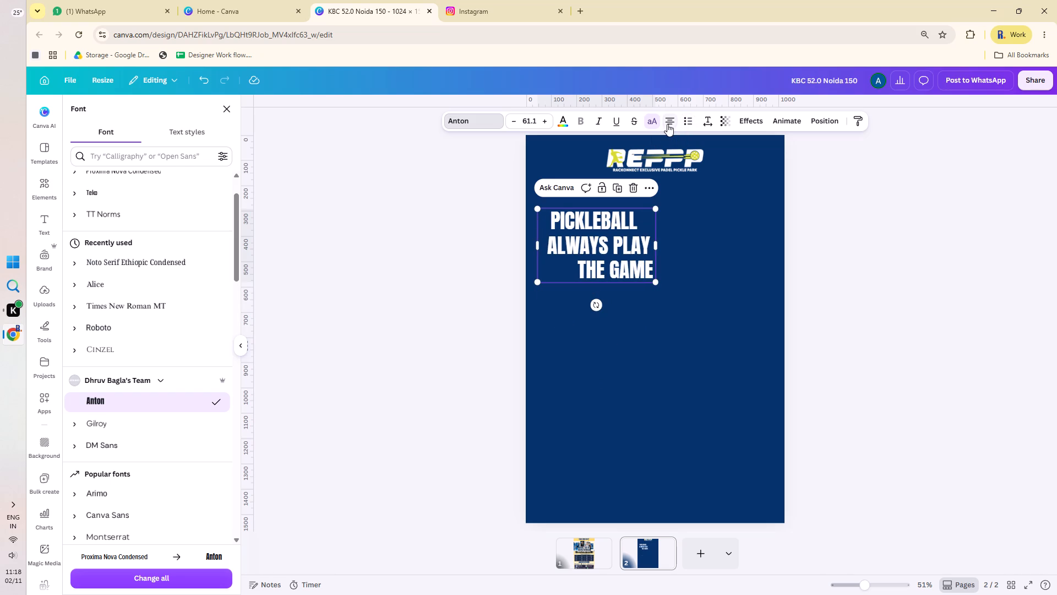
pyautogui.click(416, 268)
pyautogui.click(416, 268)
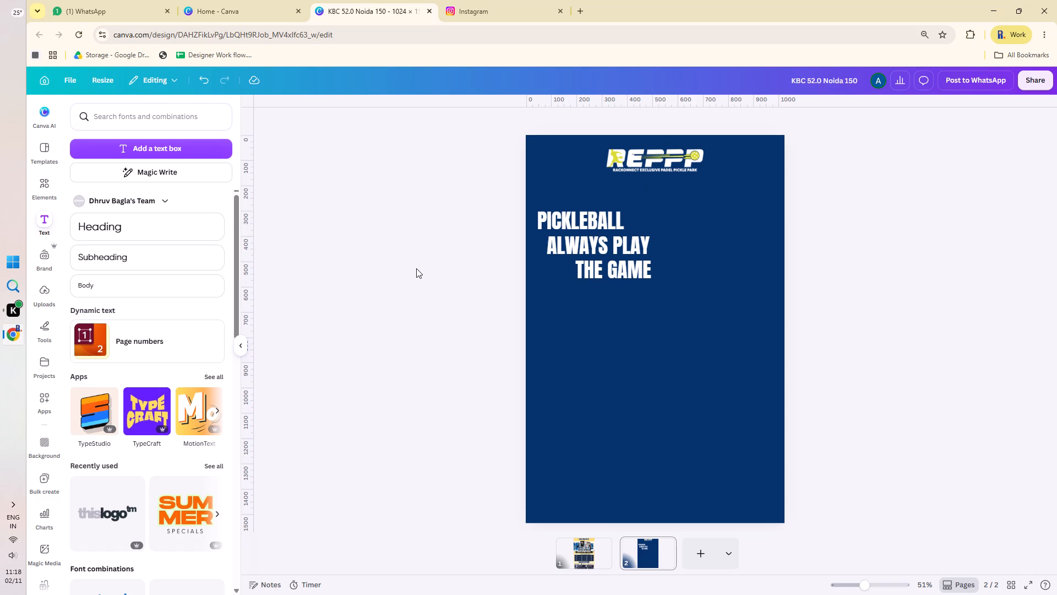
# Delete the leading spaces before ALWAYS PLAY and THE GAME so all three headline lines start flush left.
pyautogui.click(569, 243)
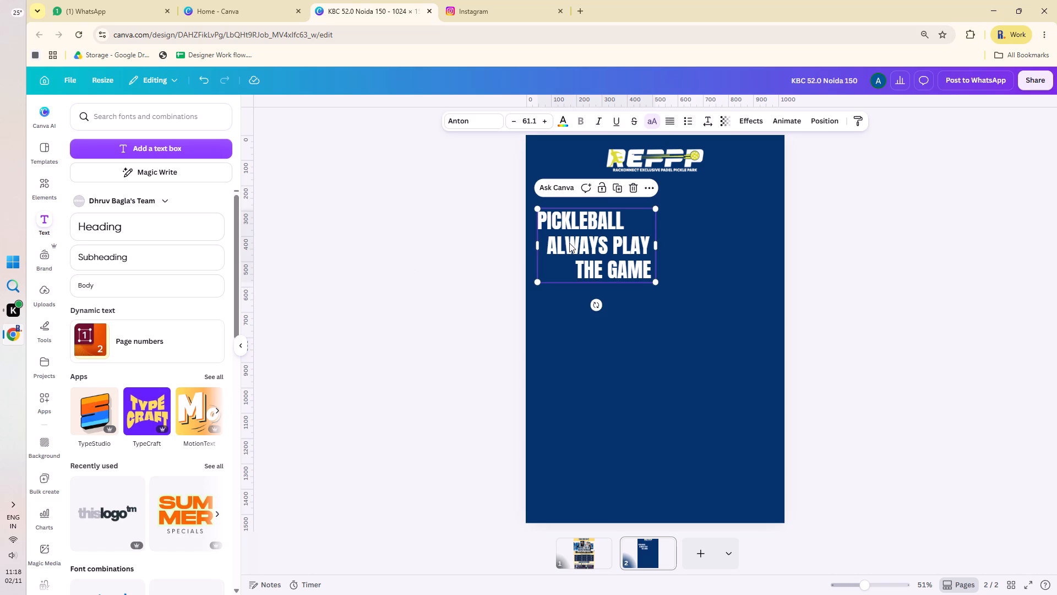
pyautogui.click(549, 247)
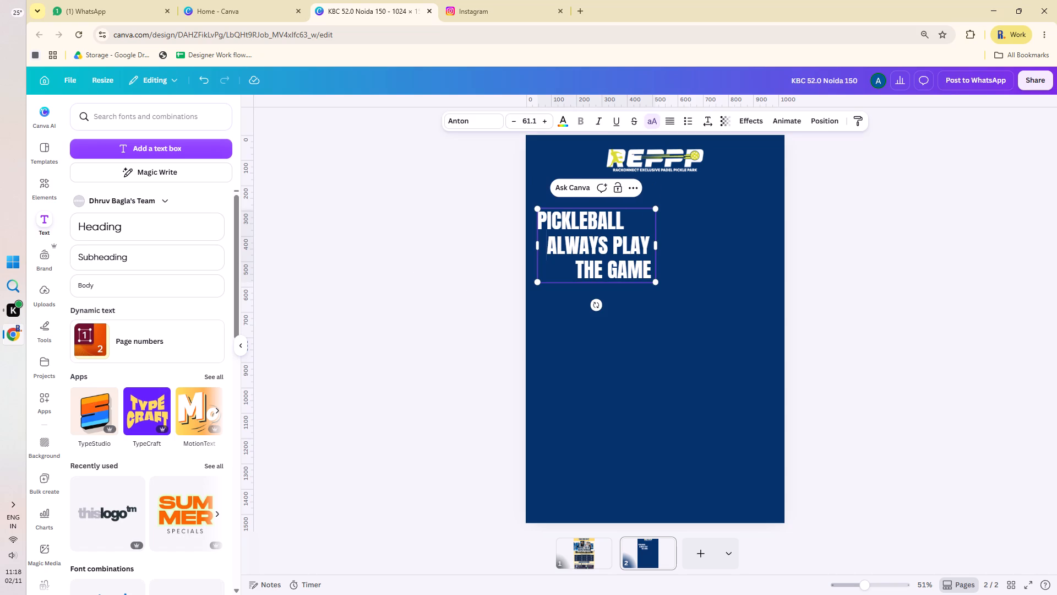
pyautogui.press('BackSpace')
pyautogui.press('BackSpace')
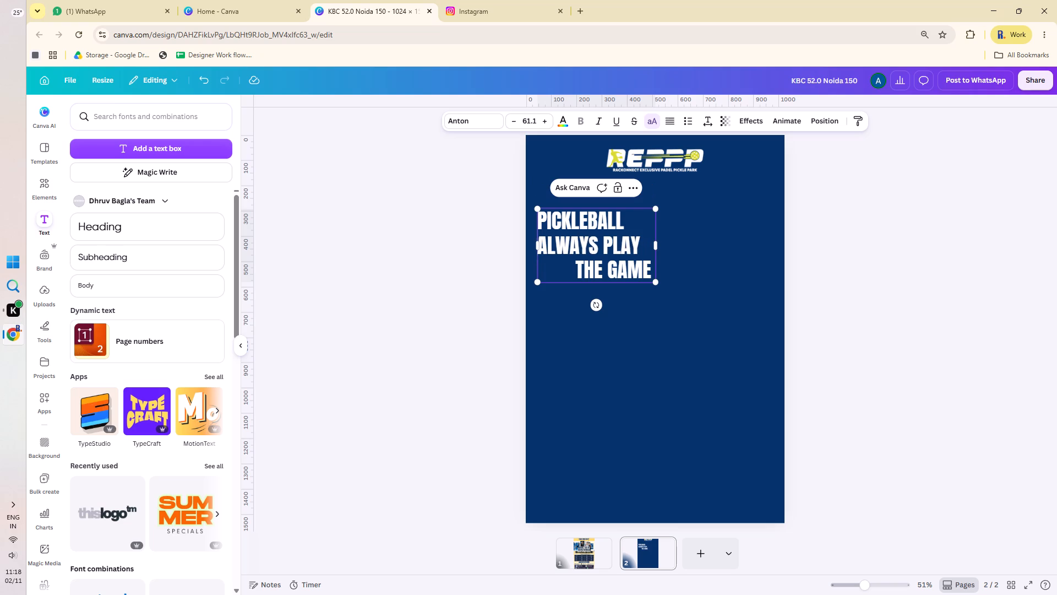
pyautogui.click(575, 268)
pyautogui.press('BackSpace')
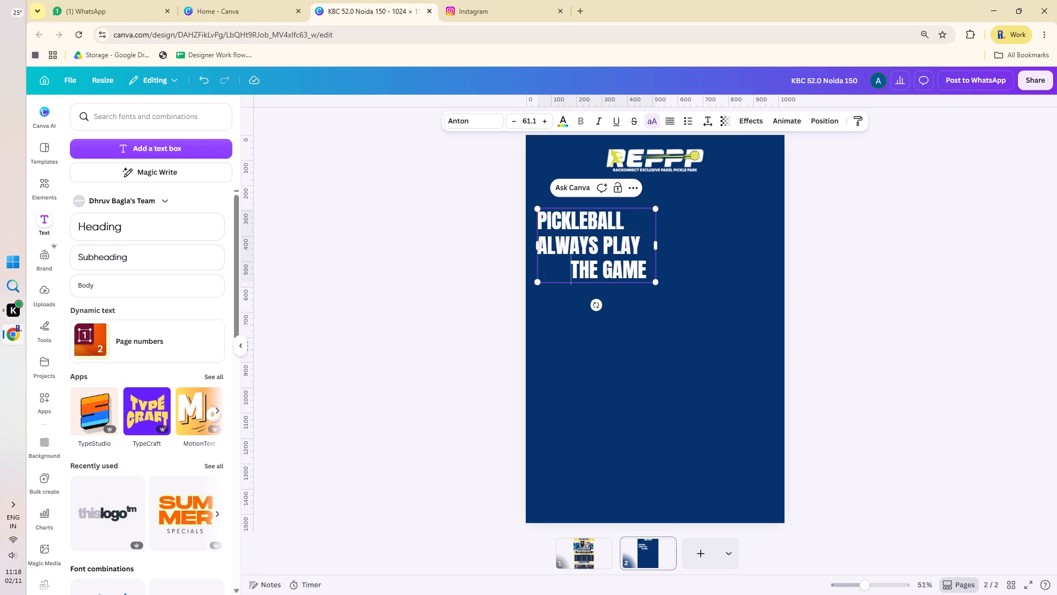
pyautogui.press('BackSpace')
pyautogui.press('BackSpace')
pyautogui.press('BackSpace')
pyautogui.press('BackSpace')
pyautogui.press('BackSpace')
pyautogui.press('BackSpace')
pyautogui.press('BackSpace')
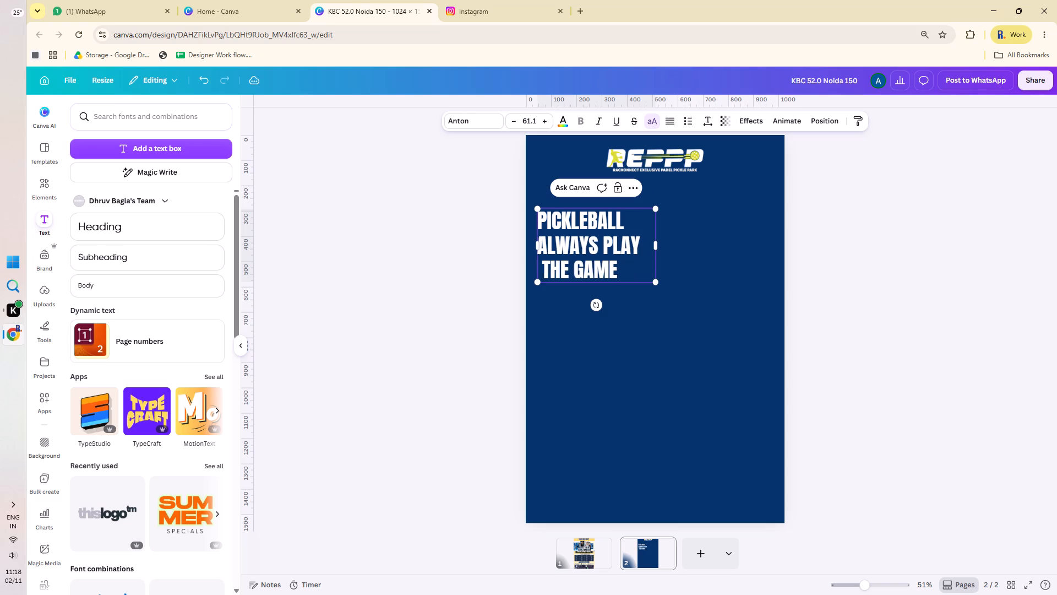
pyautogui.click(495, 266)
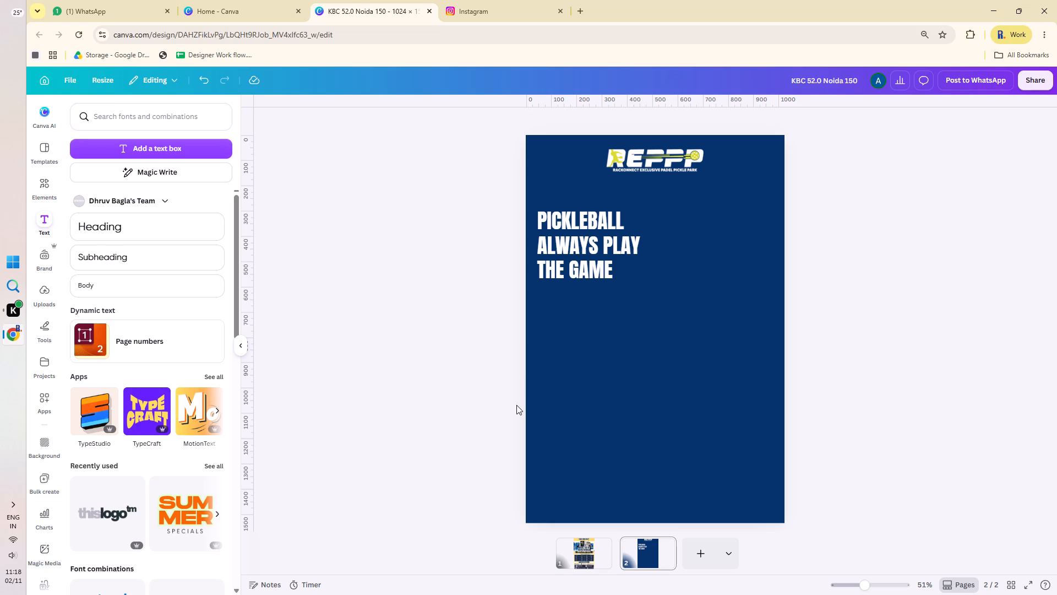
# Open the elements library to find graphics for the poster.
pyautogui.click(47, 176)
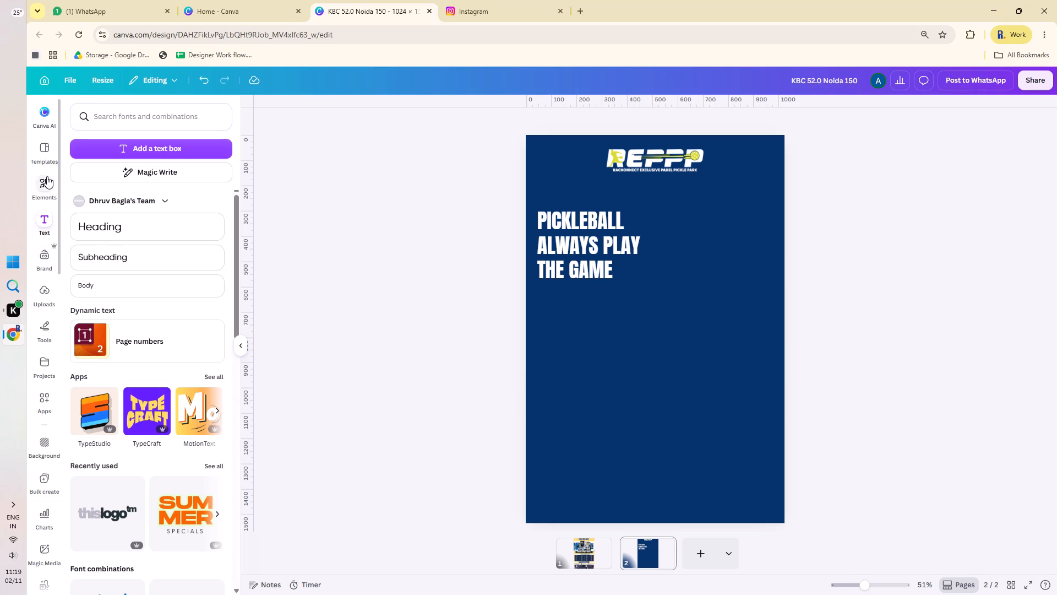
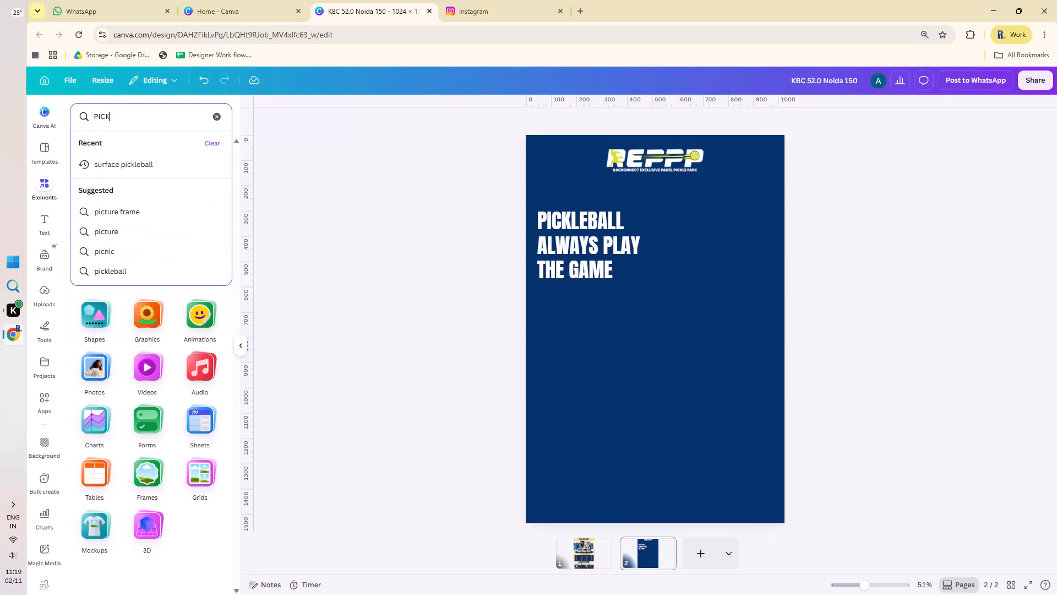
# Search the elements library for PICKLEBALL BACKGROUND and show all the photo results.
pyautogui.write('LEBALL')
pyautogui.press('space')
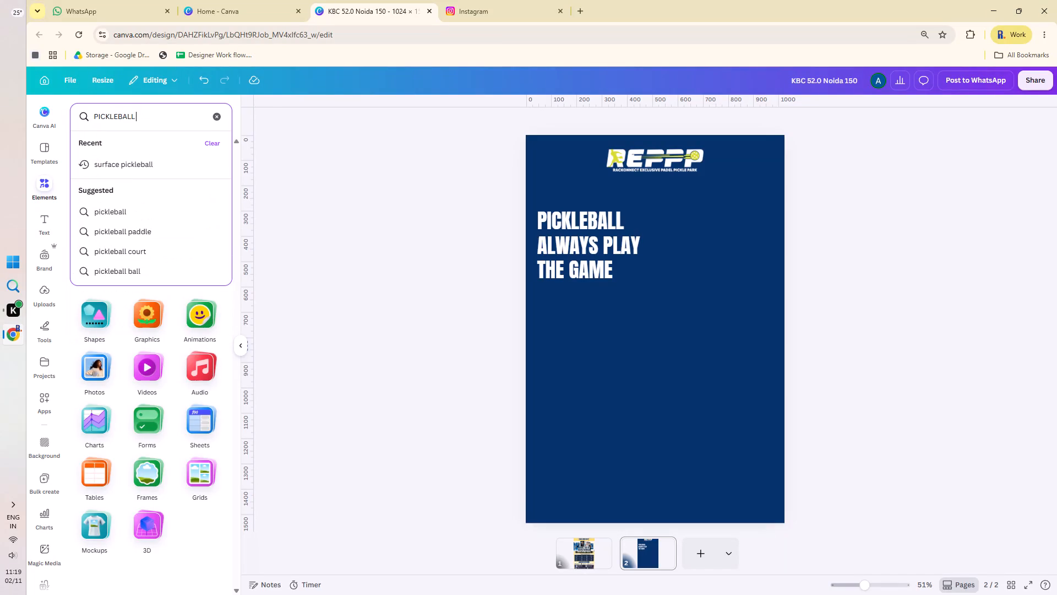
pyautogui.write('BACKGROUND')
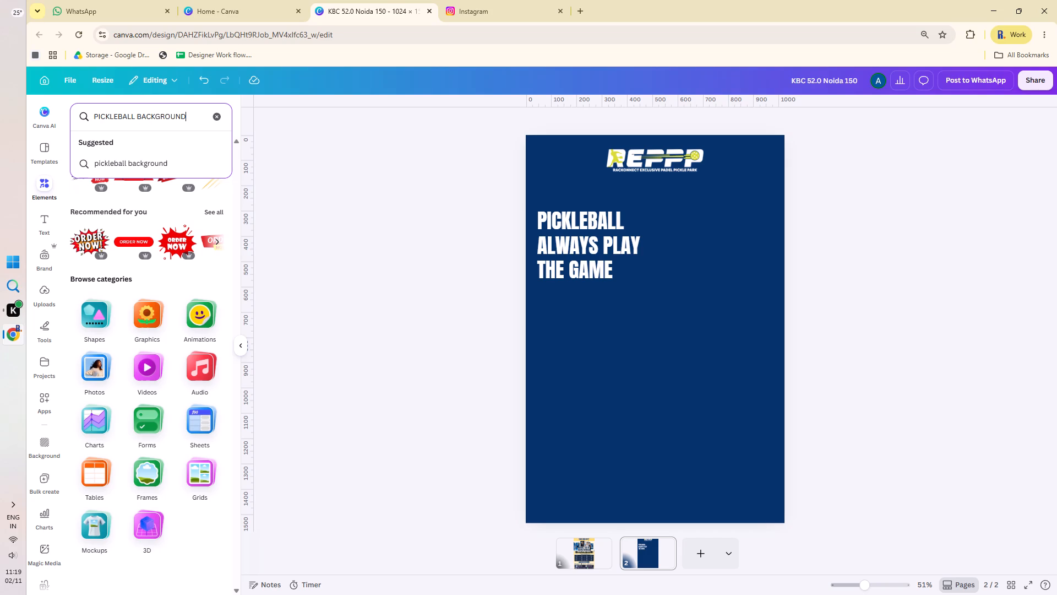
pyautogui.press('Return')
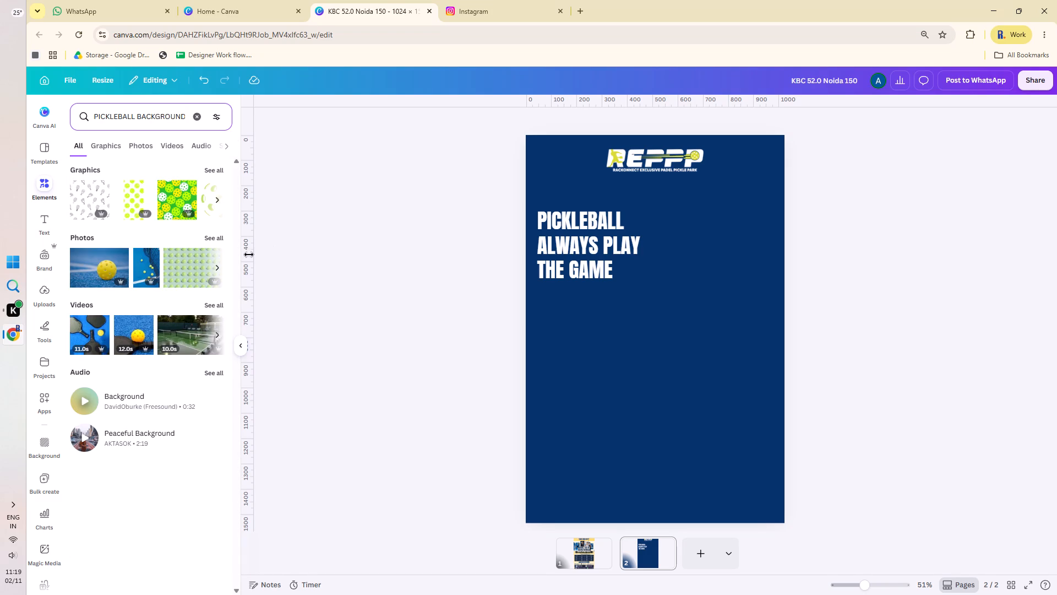
pyautogui.click(218, 237)
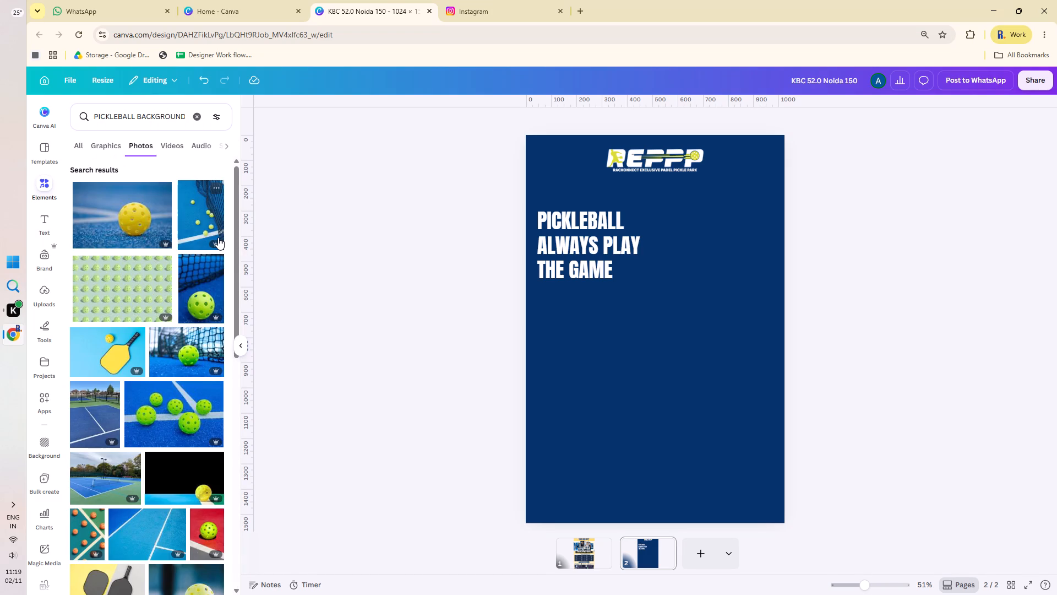
# Add the photo of the woman in white swinging a pickleball paddle on a grey backdrop to the poster page.
pyautogui.scroll(-3, 218, 237)
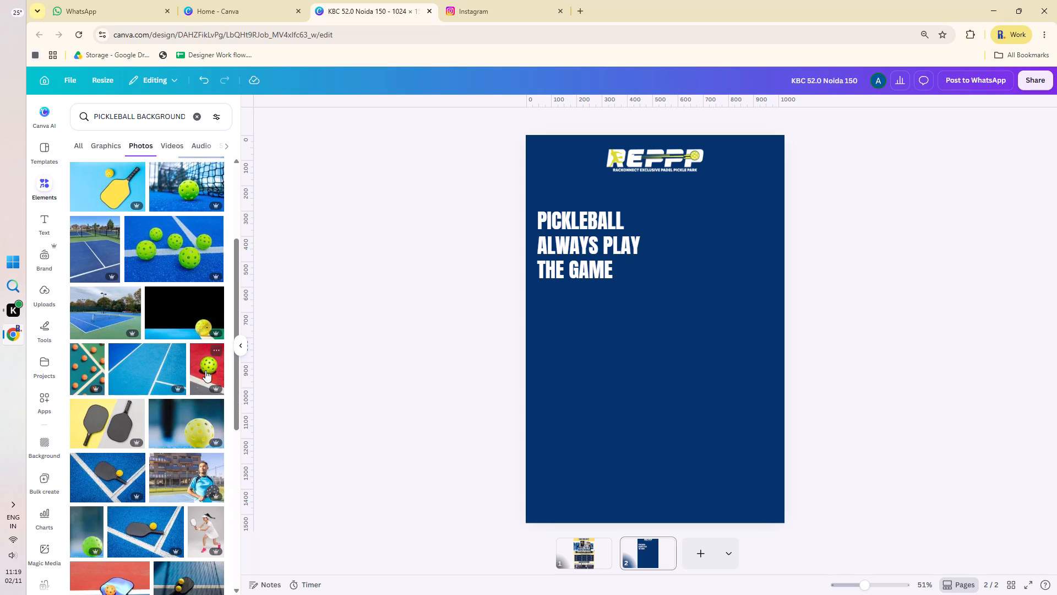
pyautogui.scroll(3, 205, 370)
pyautogui.scroll(-4, 205, 370)
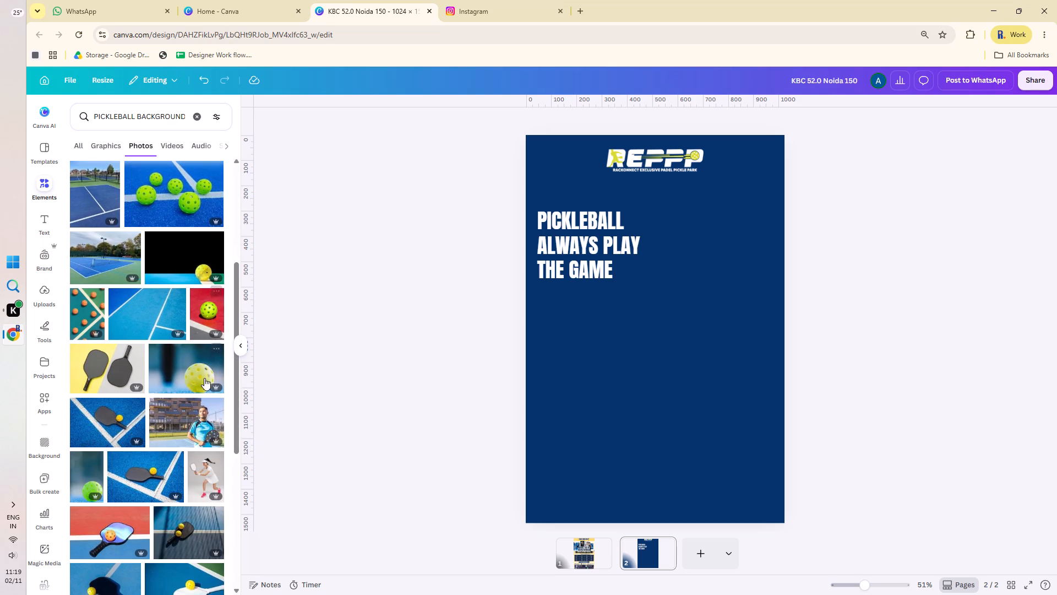
pyautogui.click(197, 473)
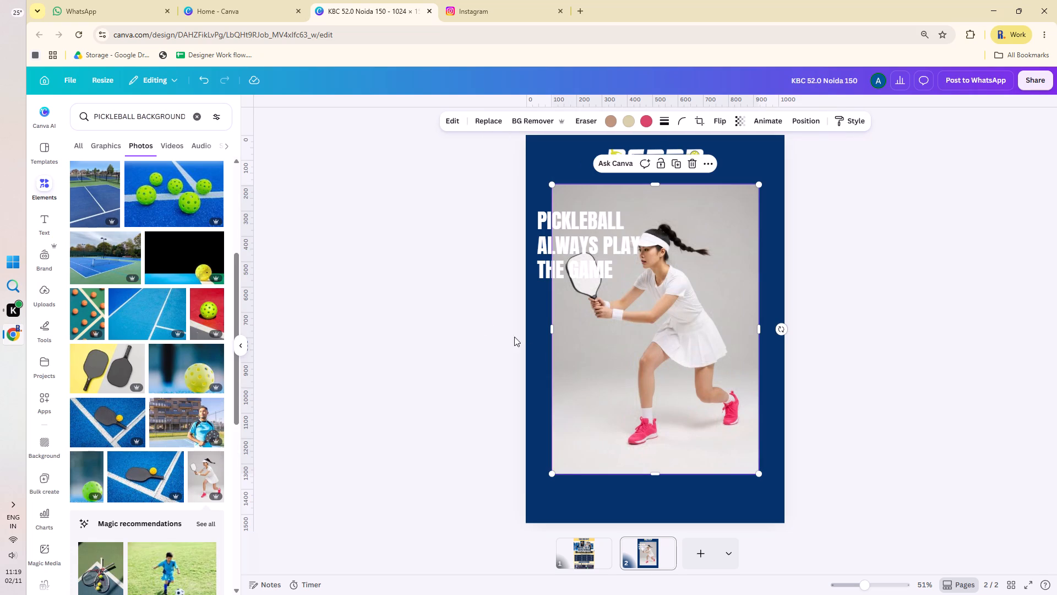
pyautogui.click(413, 267)
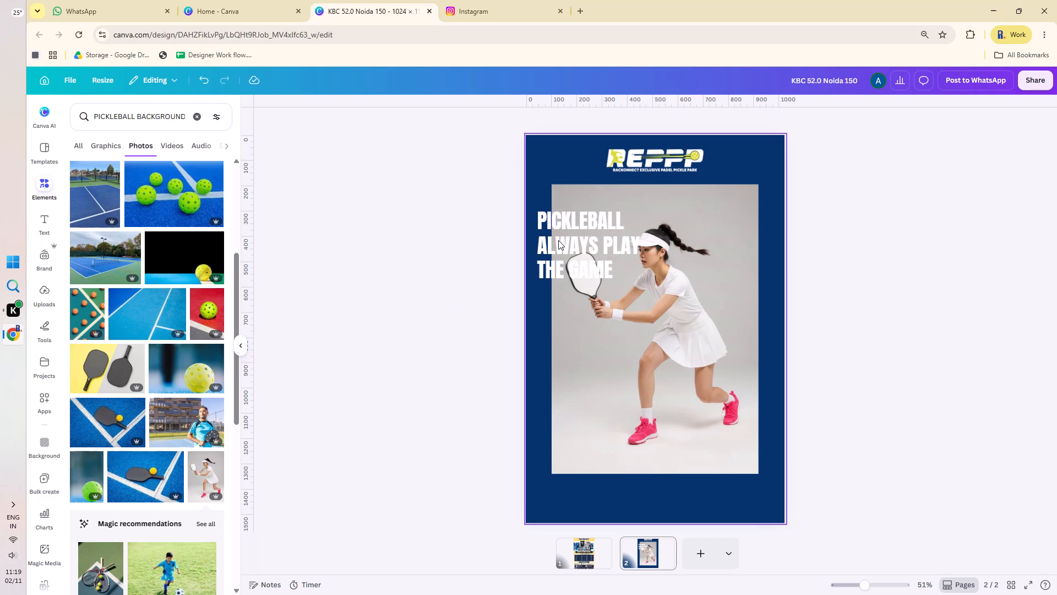
# Move the headline down onto the photo's lower left area, aligned with the photo's left edge.
pyautogui.moveTo(560, 240); pyautogui.dragTo(576, 396)
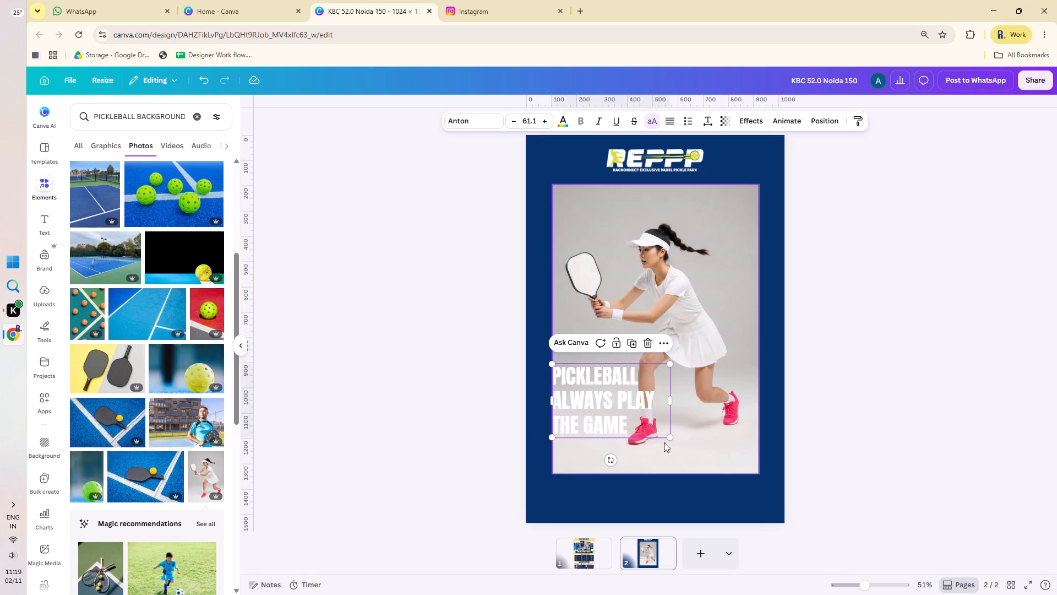
pyautogui.click(410, 364)
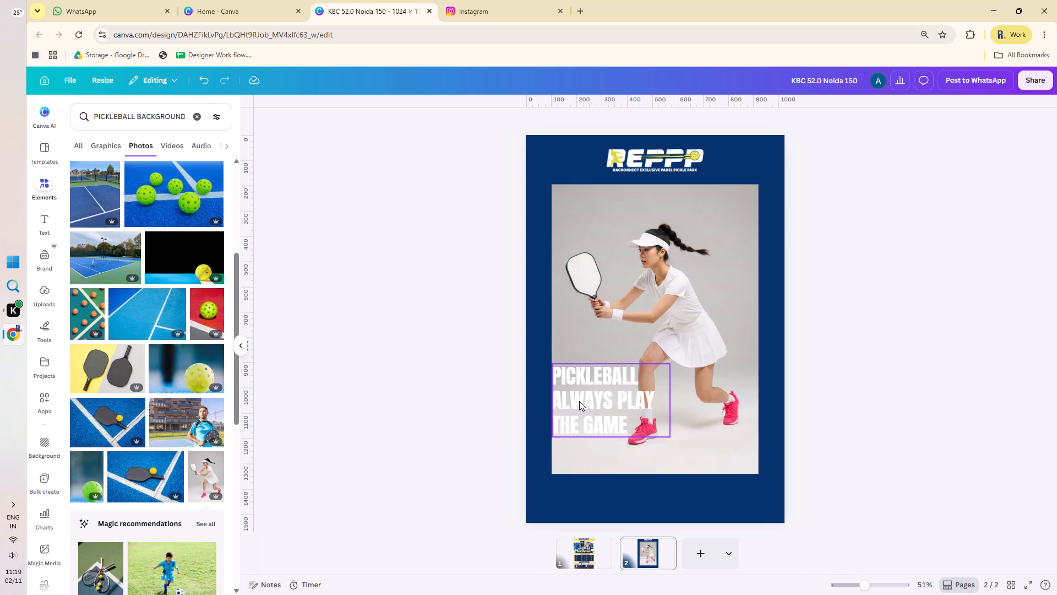
# Apply the Splice text effect to the headline with a thickness of 74.
pyautogui.click(588, 399)
pyautogui.click(742, 117)
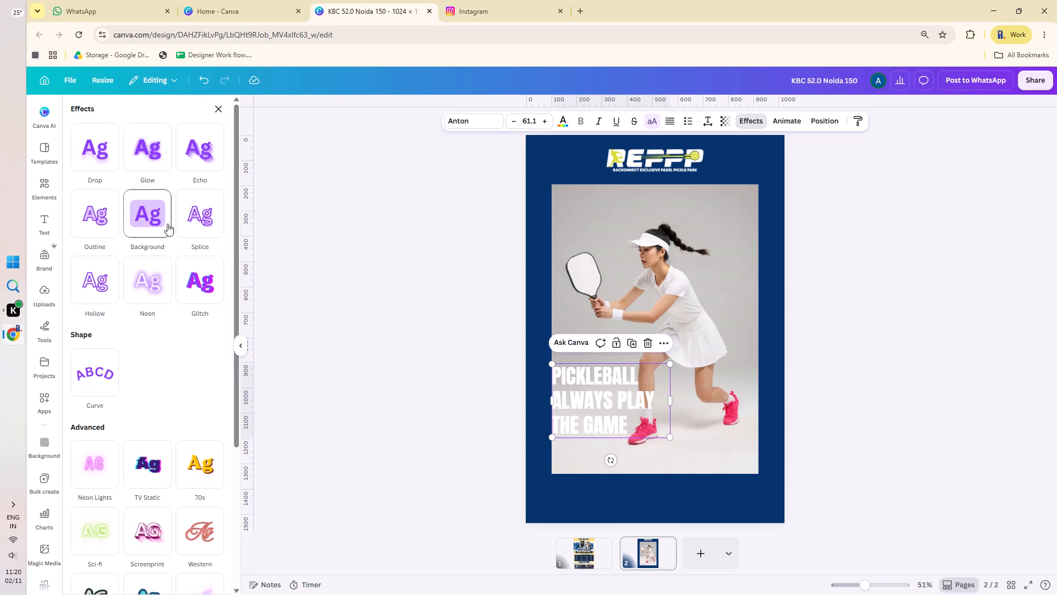
pyautogui.click(190, 220)
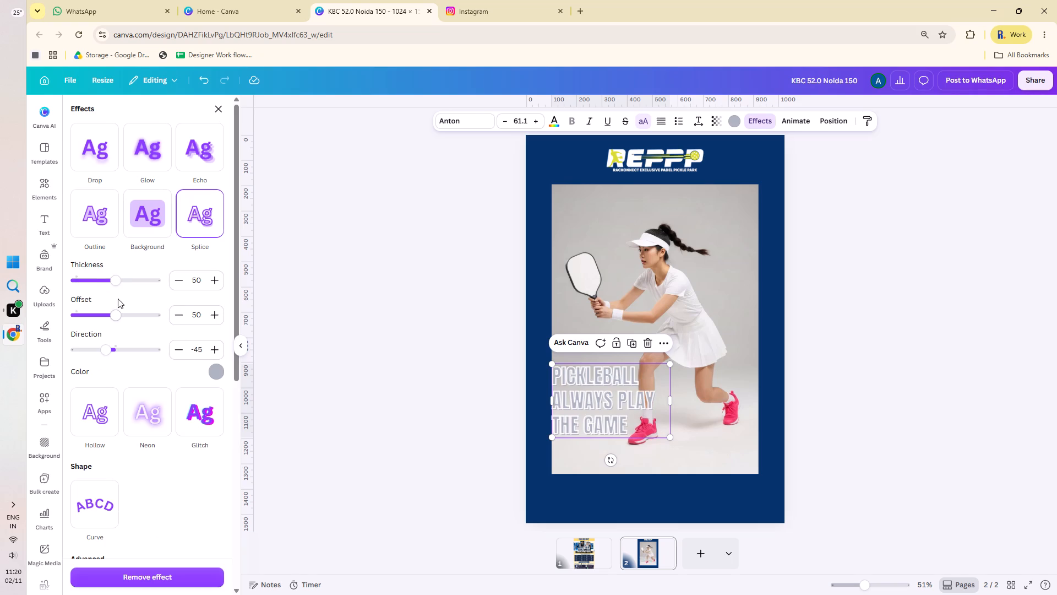
pyautogui.moveTo(117, 286); pyautogui.dragTo(148, 285)
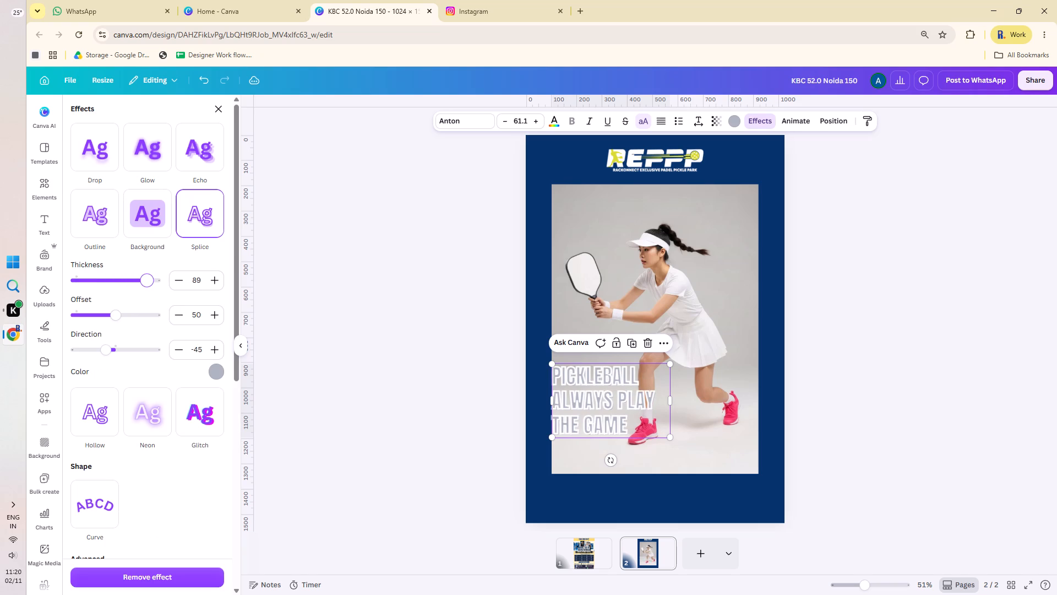
pyautogui.moveTo(148, 285); pyautogui.dragTo(135, 284)
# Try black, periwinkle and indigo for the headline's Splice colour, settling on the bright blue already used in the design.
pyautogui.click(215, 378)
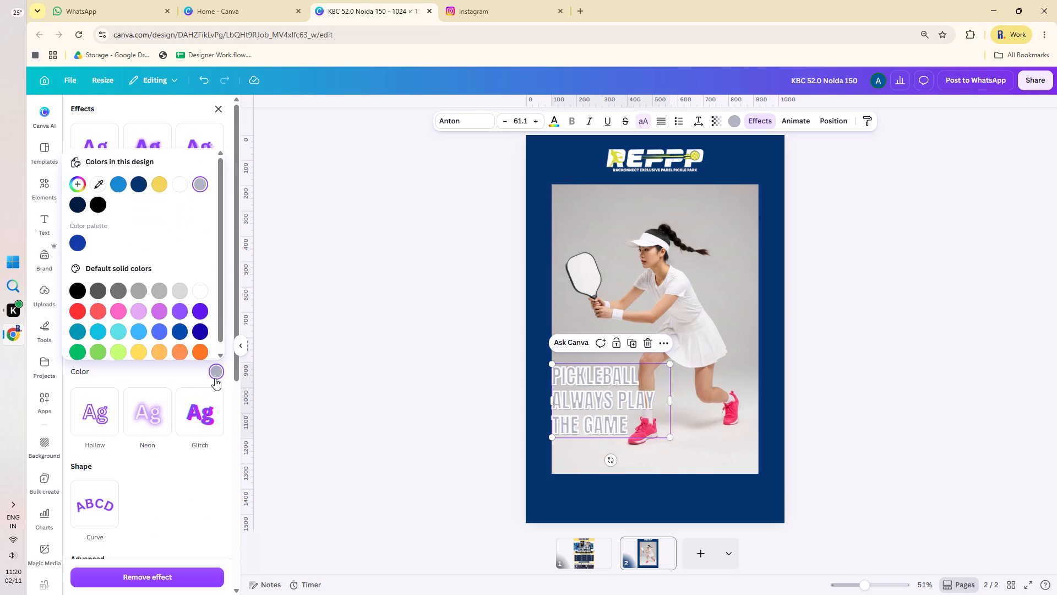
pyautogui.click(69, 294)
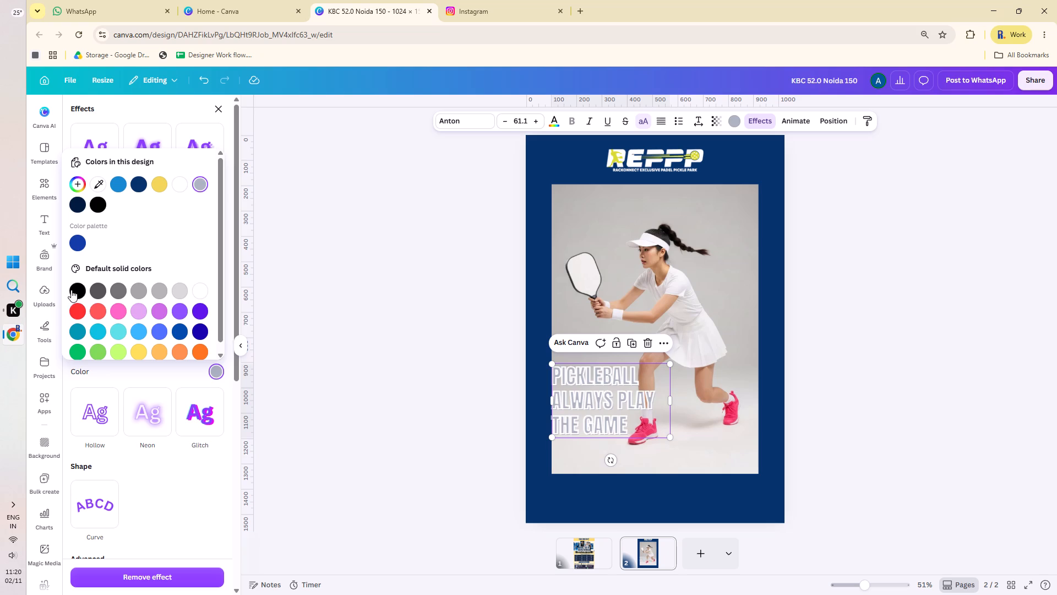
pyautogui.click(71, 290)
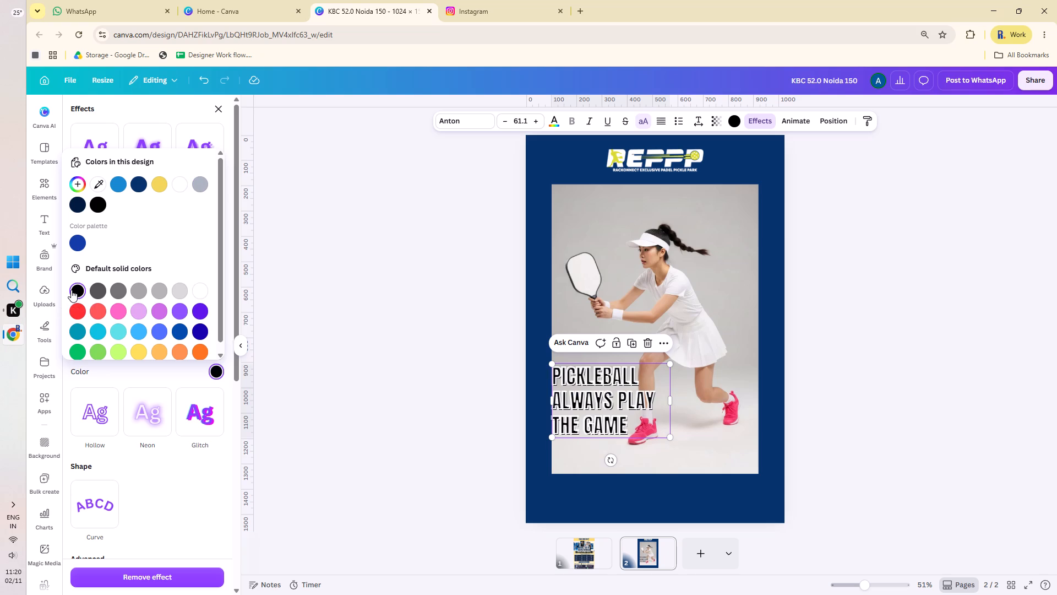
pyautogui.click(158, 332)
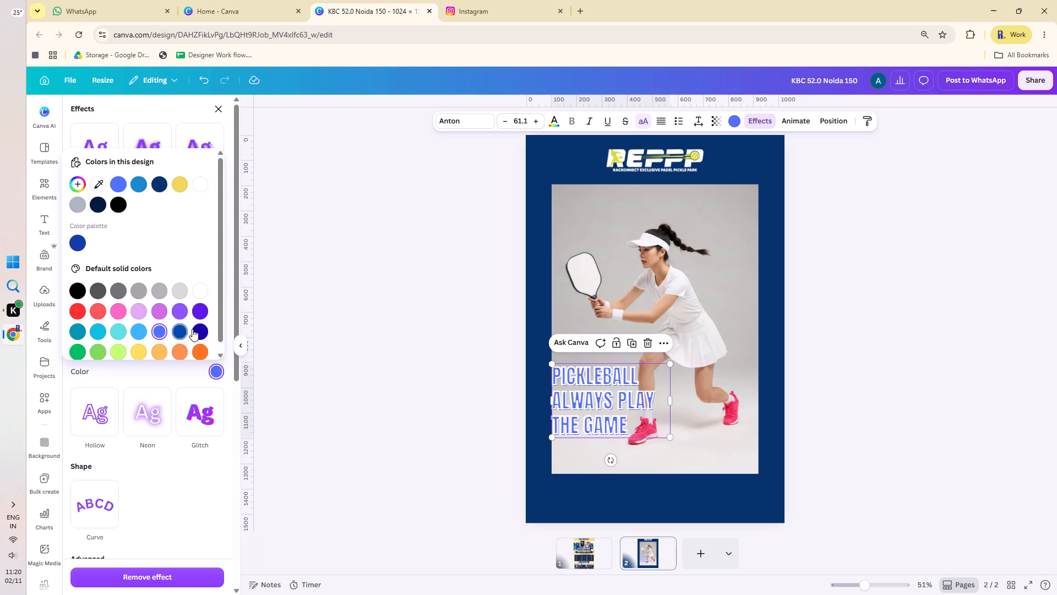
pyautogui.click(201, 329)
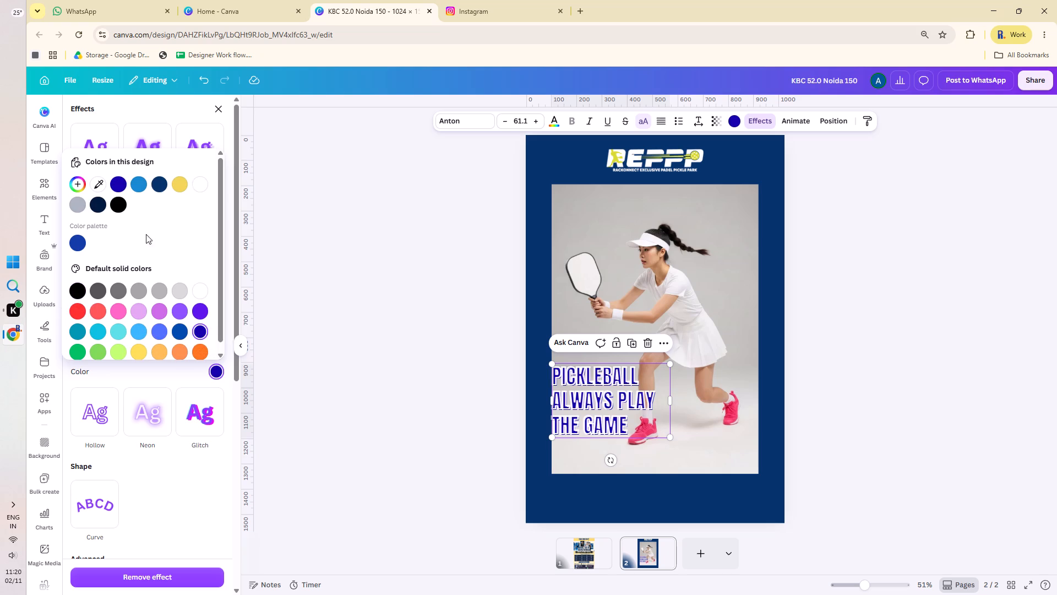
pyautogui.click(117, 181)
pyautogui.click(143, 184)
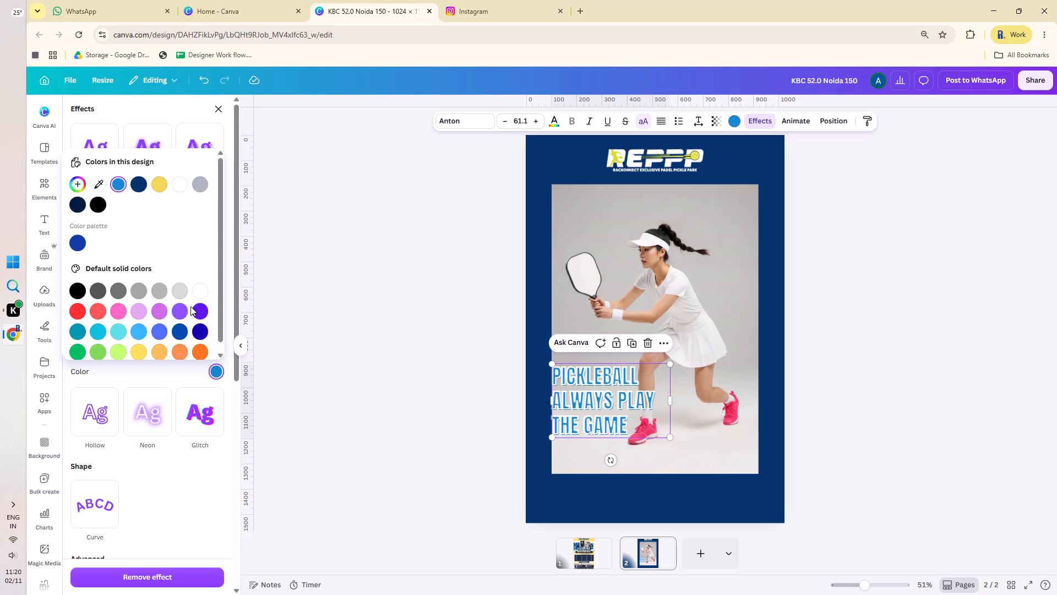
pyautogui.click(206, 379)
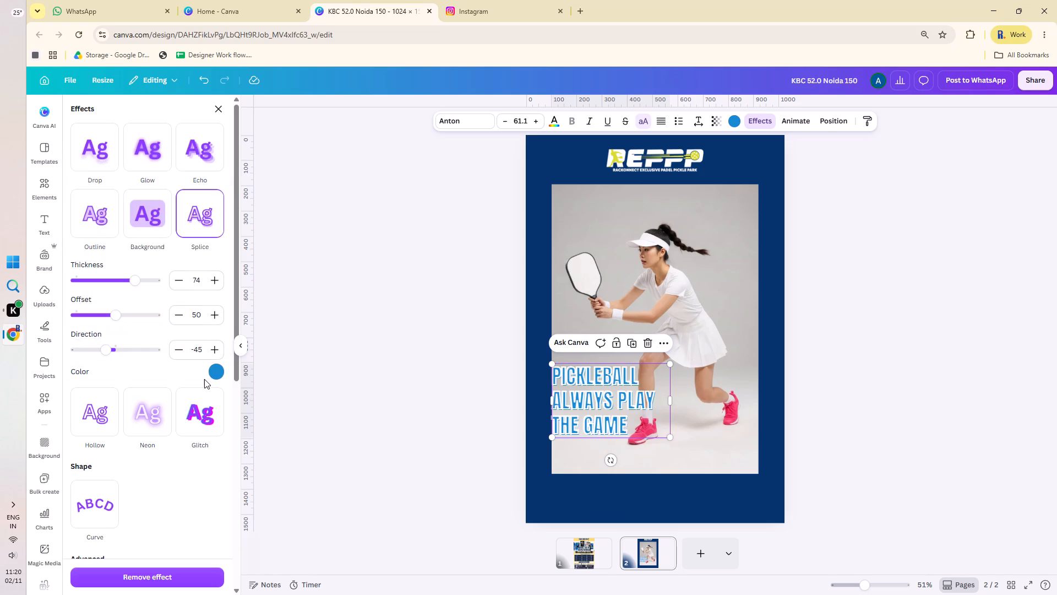
# Adjust the headline's Splice effect to offset 20, direction 19 and thickness 73.
pyautogui.moveTo(112, 320); pyautogui.dragTo(91, 320)
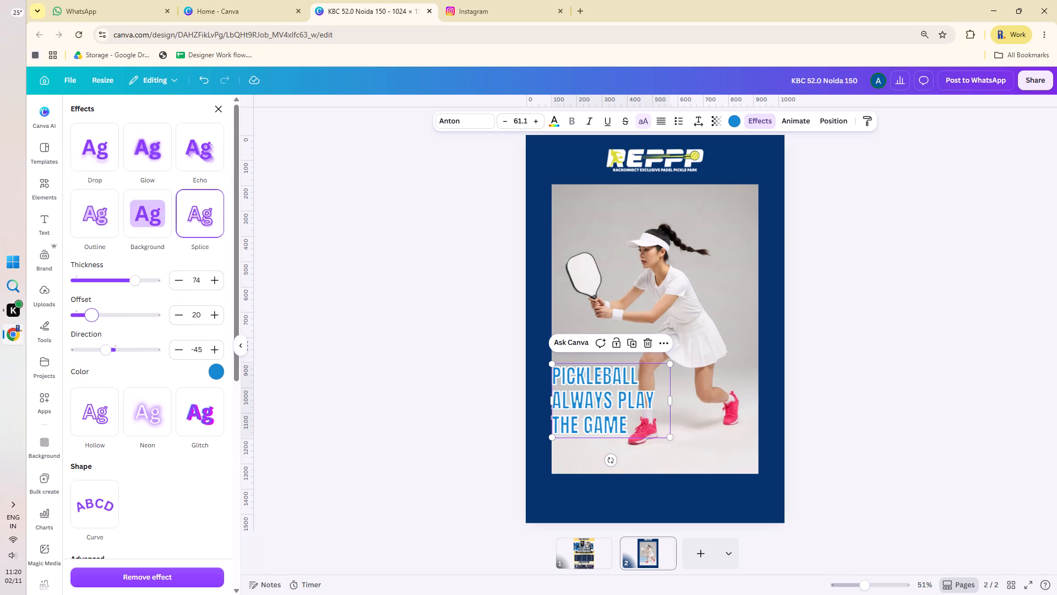
pyautogui.moveTo(91, 320); pyautogui.dragTo(21, 320)
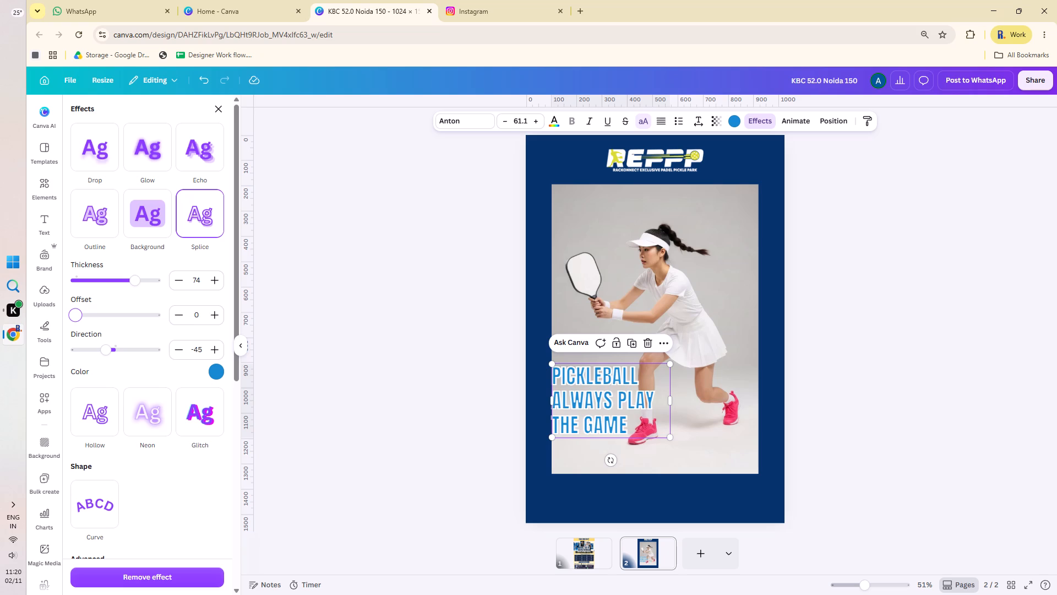
pyautogui.moveTo(21, 320); pyautogui.dragTo(0, 333)
pyautogui.moveTo(0, 333); pyautogui.dragTo(44, 332)
pyautogui.moveTo(44, 332); pyautogui.dragTo(57, 329)
pyautogui.moveTo(79, 317); pyautogui.dragTo(91, 316)
pyautogui.moveTo(111, 352); pyautogui.dragTo(101, 353)
pyautogui.moveTo(101, 353); pyautogui.dragTo(136, 353)
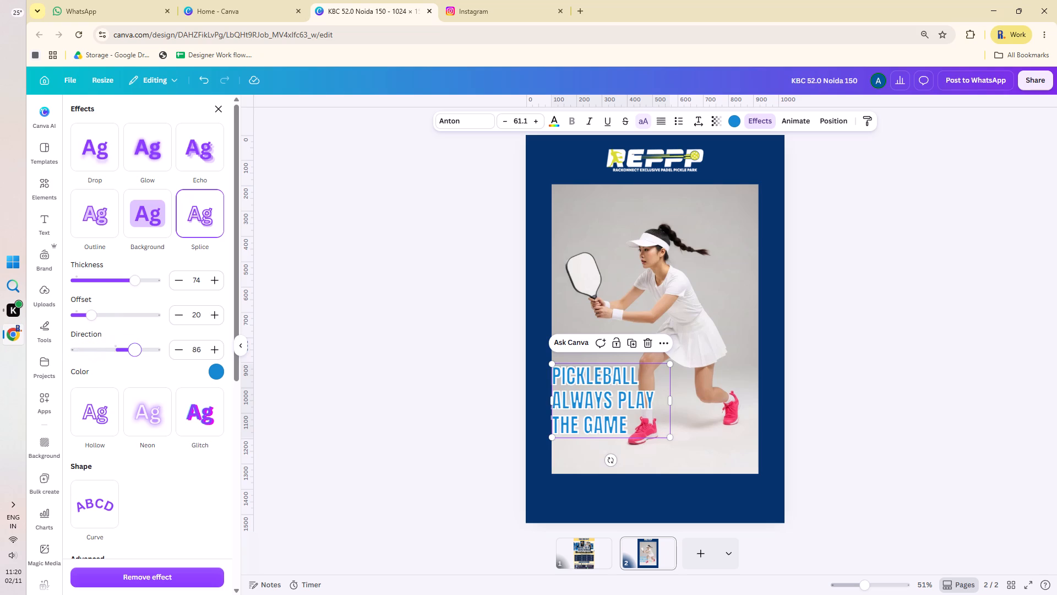
pyautogui.moveTo(136, 353); pyautogui.dragTo(120, 353)
pyautogui.moveTo(140, 282); pyautogui.dragTo(149, 294)
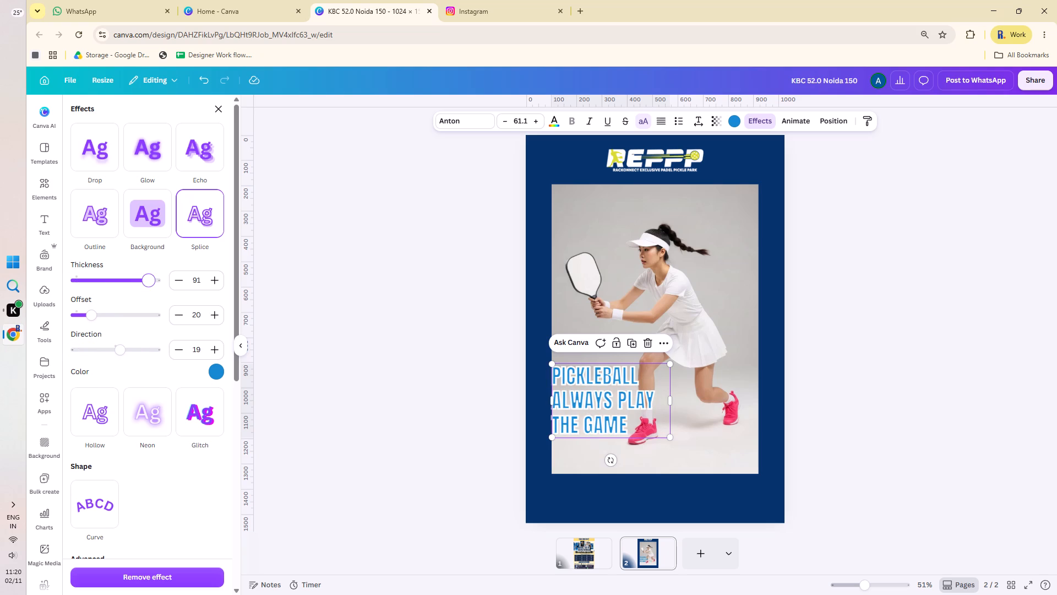
pyautogui.moveTo(149, 294); pyautogui.dragTo(125, 298)
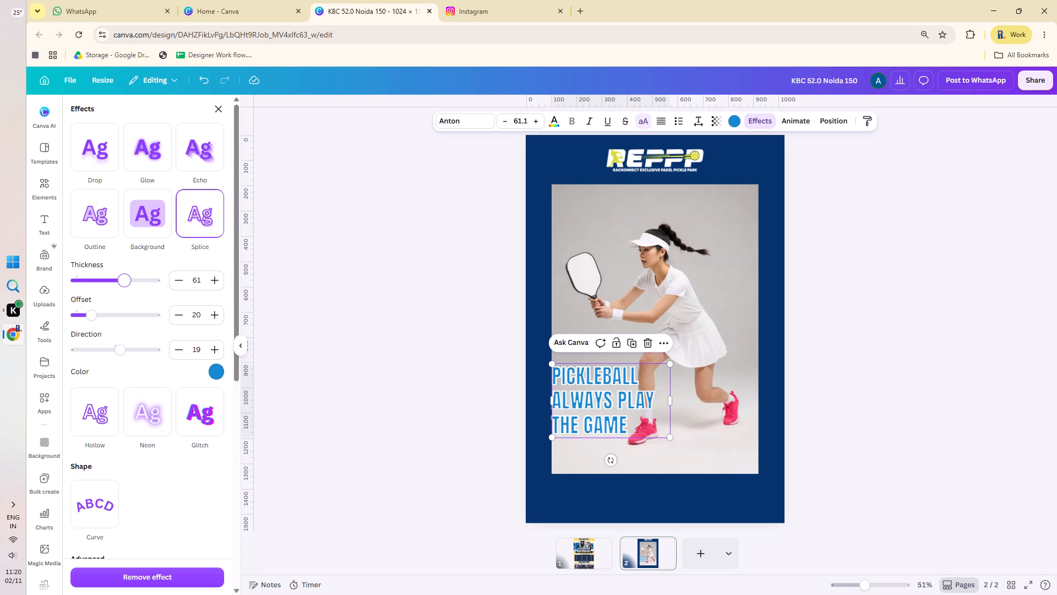
pyautogui.moveTo(125, 298); pyautogui.dragTo(135, 296)
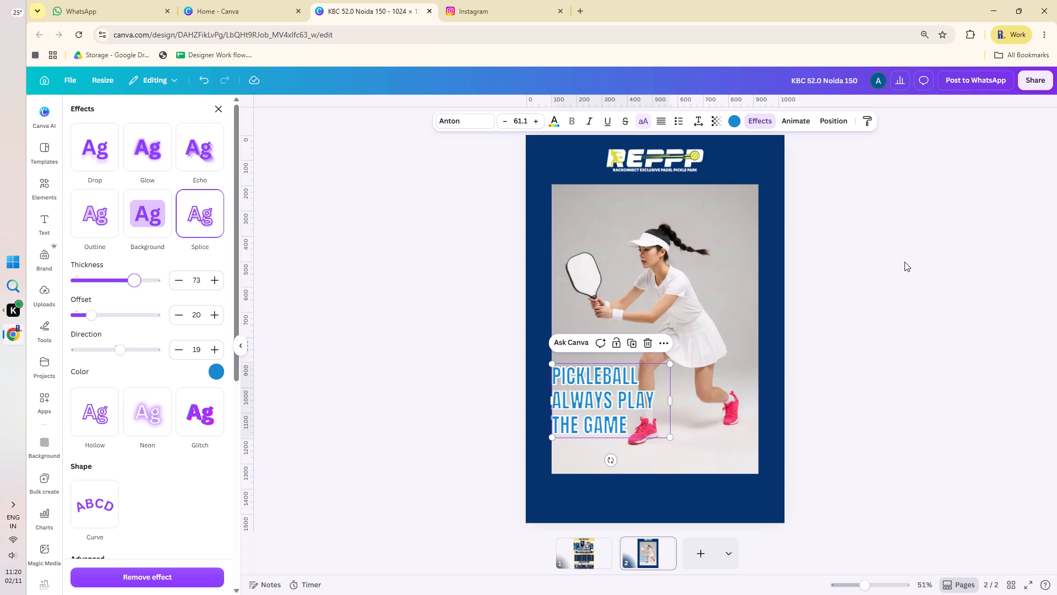
pyautogui.doubleClick(905, 262)
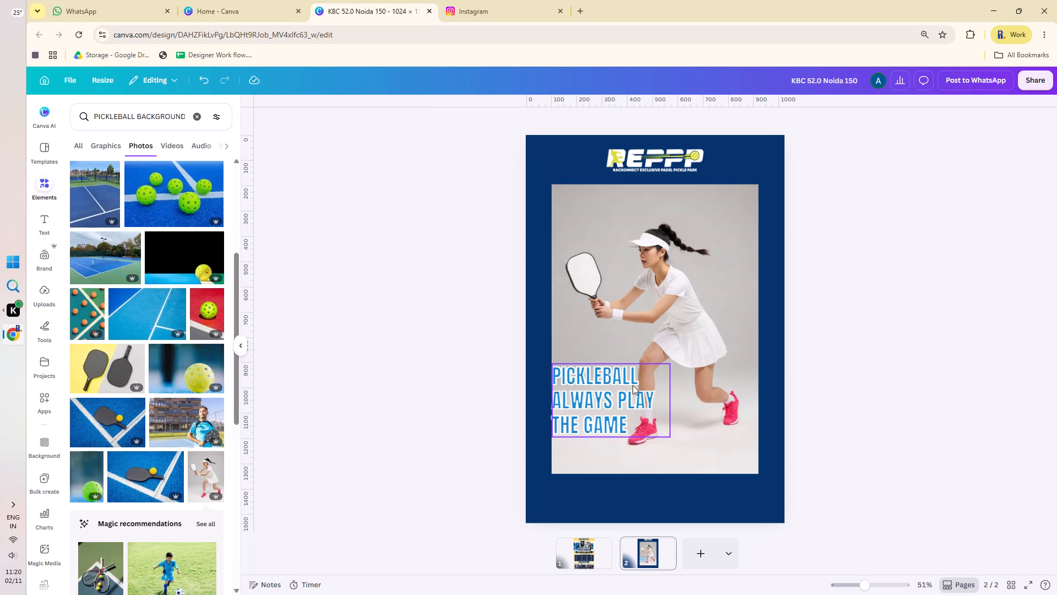
# Nudge the headline slightly right so it sits just inside the photo's left edge.
pyautogui.click(591, 398)
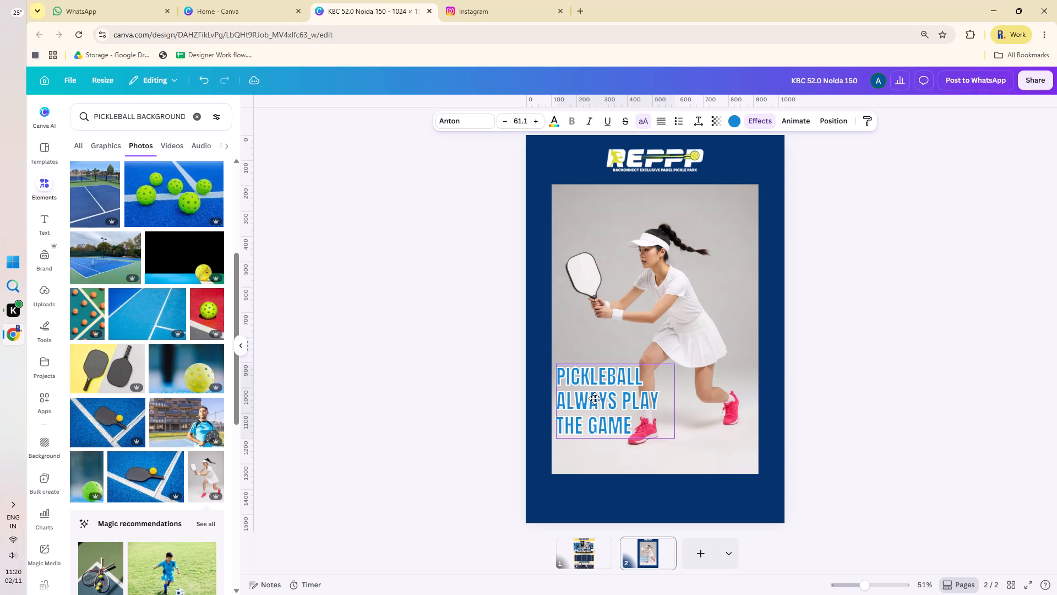
pyautogui.click(425, 394)
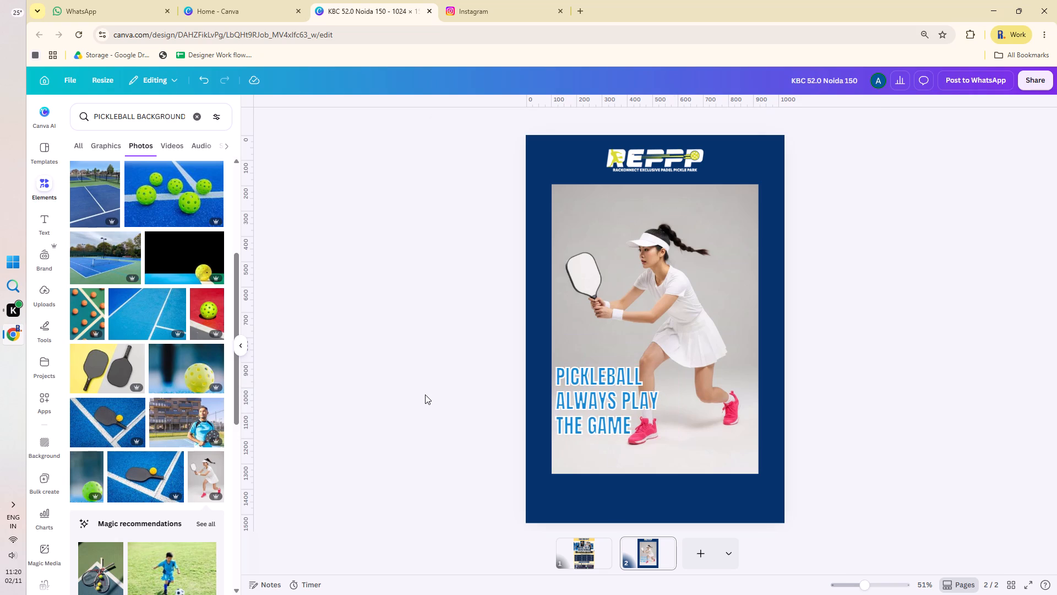
# Try black and pink for the headline's Splice colour, then set it to dark cobalt blue from the default solid colours.
pyautogui.click(585, 398)
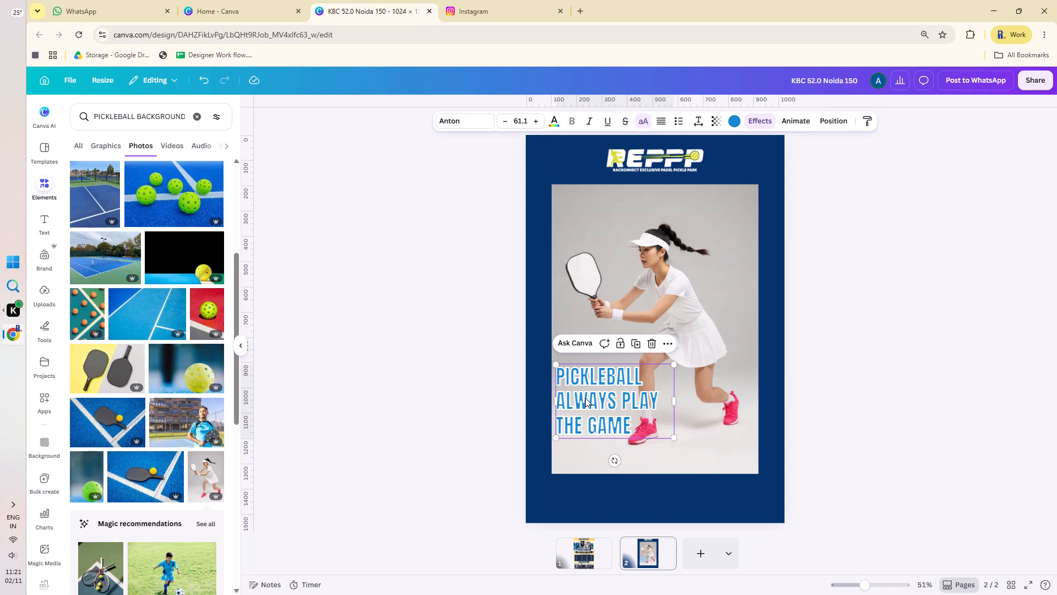
pyautogui.click(731, 122)
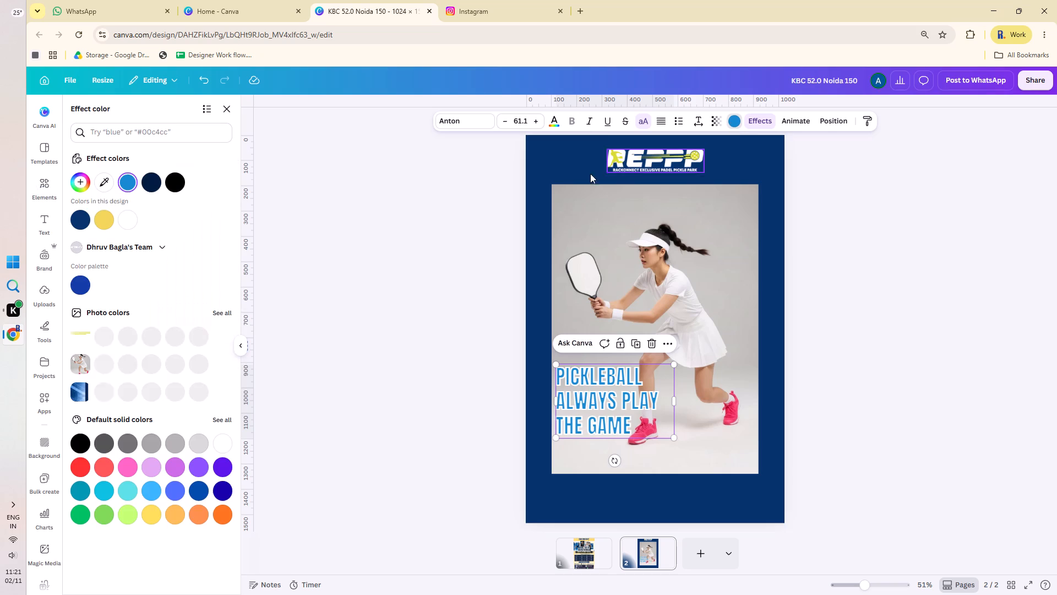
pyautogui.click(178, 176)
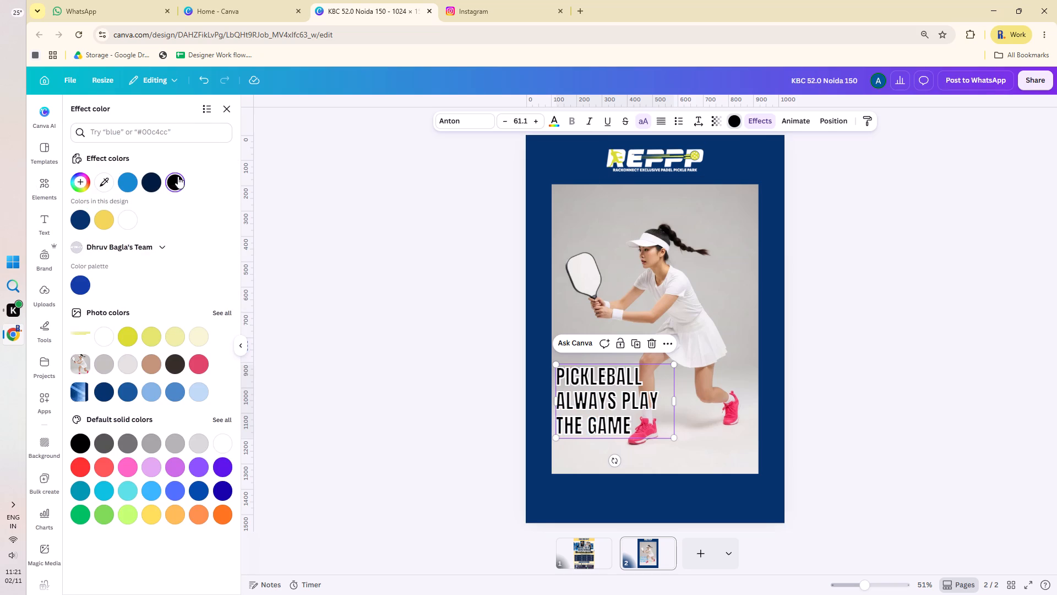
pyautogui.click(195, 361)
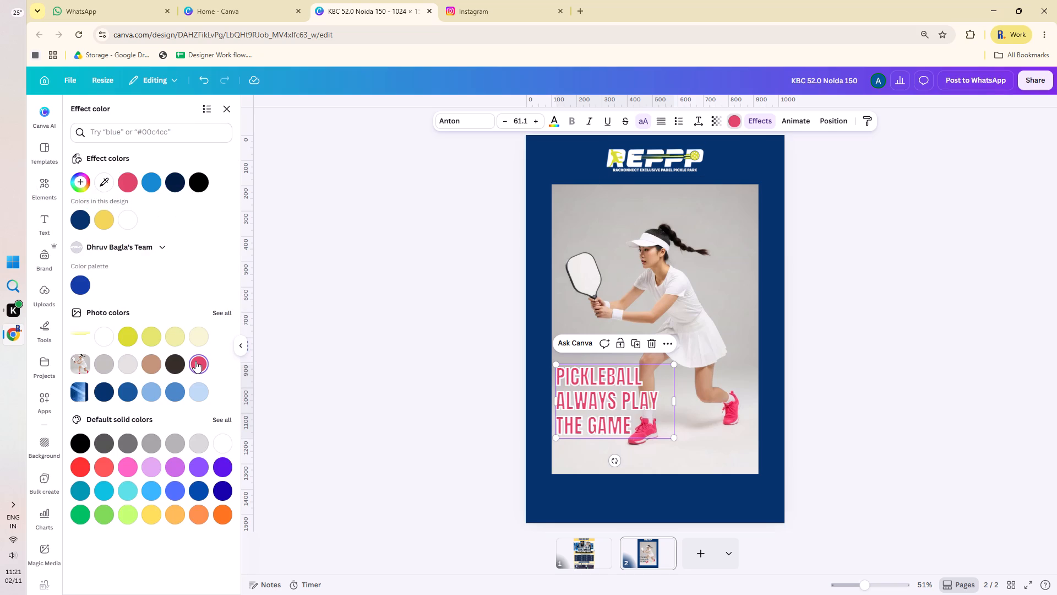
pyautogui.click(203, 490)
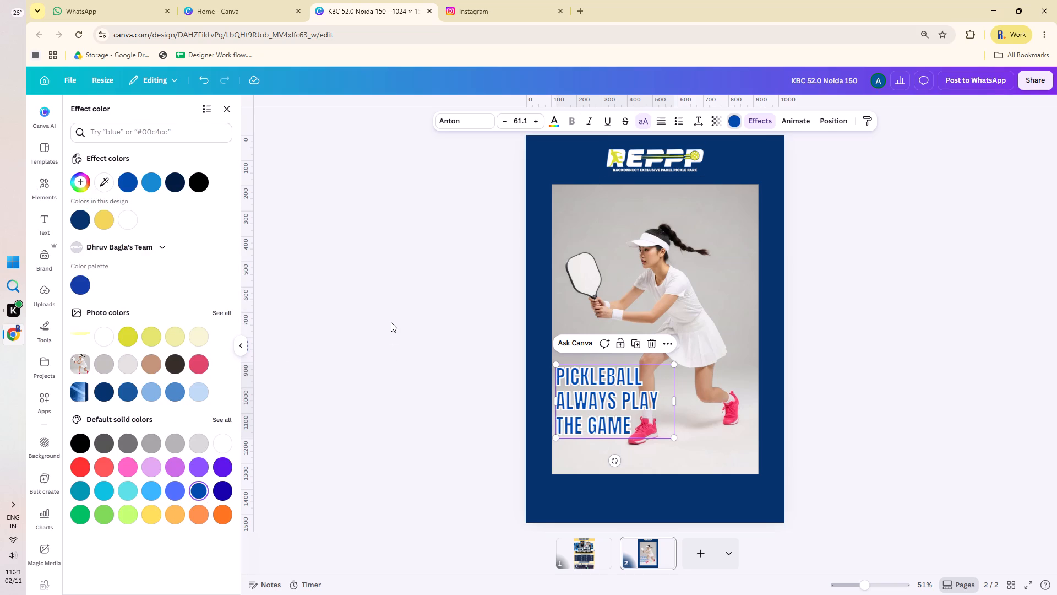
pyautogui.doubleClick(391, 322)
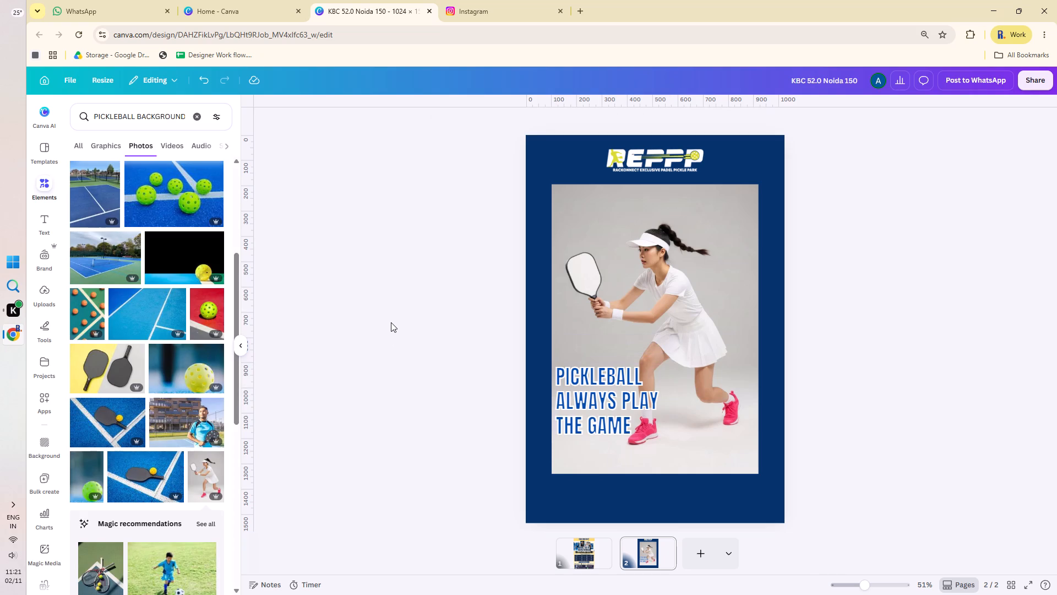
# Round the corners of the player photo to 33.
pyautogui.click(598, 234)
pyautogui.click(680, 121)
pyautogui.moveTo(639, 163); pyautogui.dragTo(655, 170)
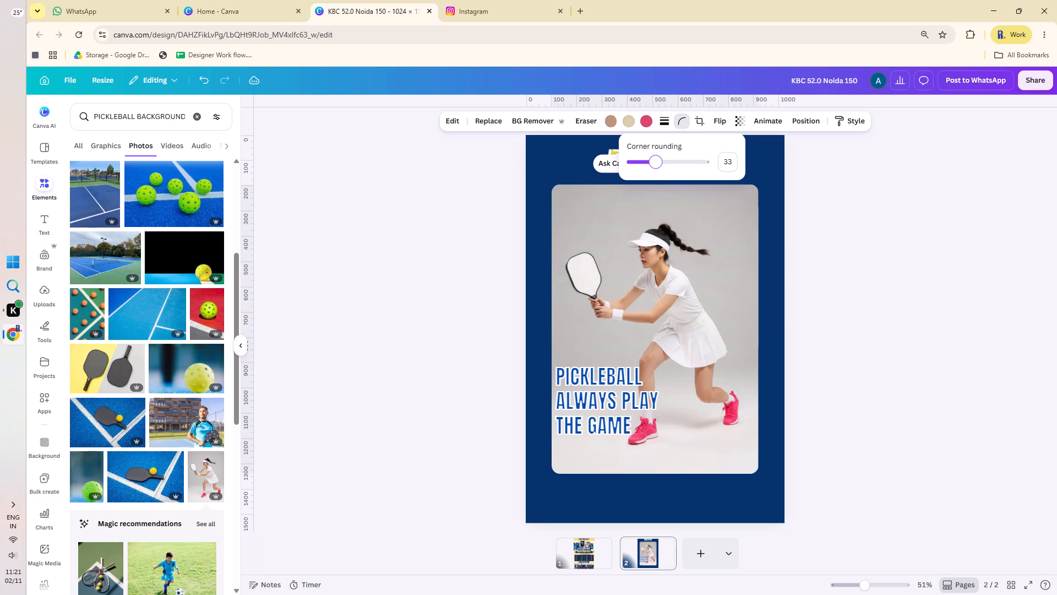
# Slightly reduce the corner rounding of the player photo and deselect it.
pyautogui.moveTo(655, 170); pyautogui.dragTo(650, 170)
pyautogui.doubleClick(438, 210)
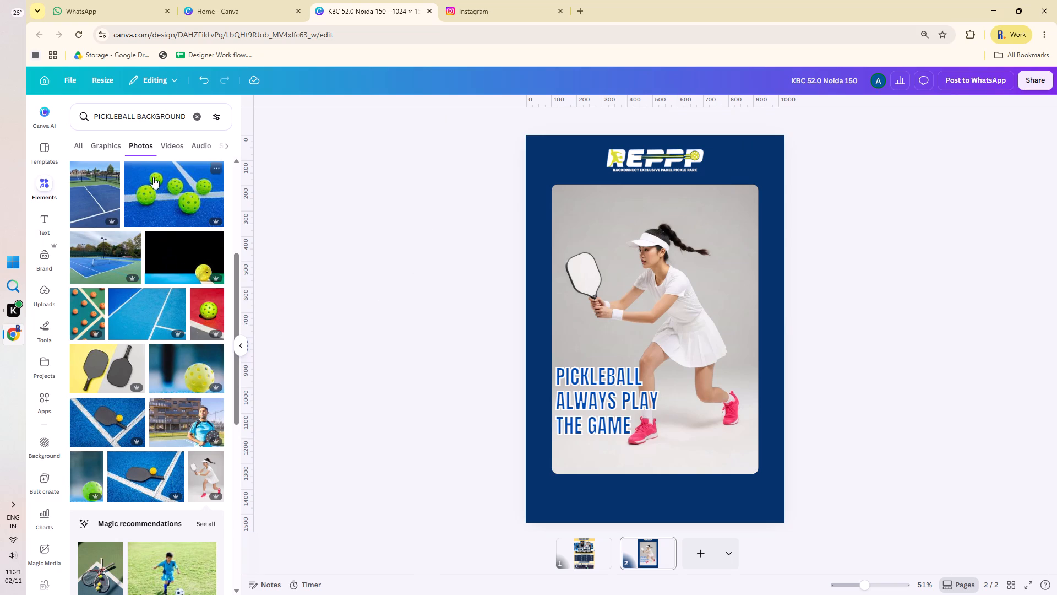
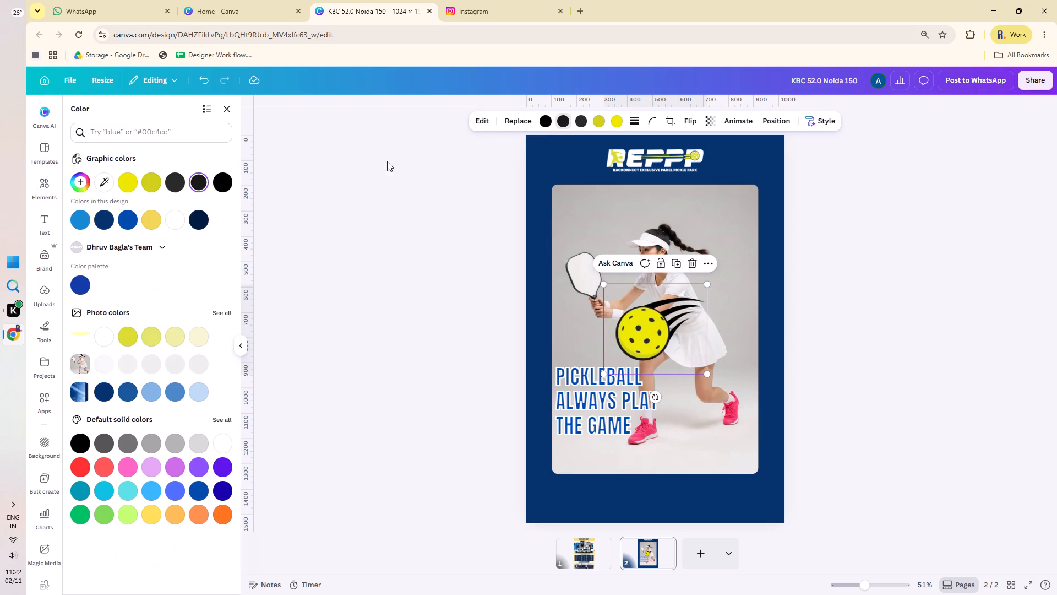
# Recolour the three black parts of the flying ball graphic, including its outline, holes and motion trails, to white.
pyautogui.click(178, 219)
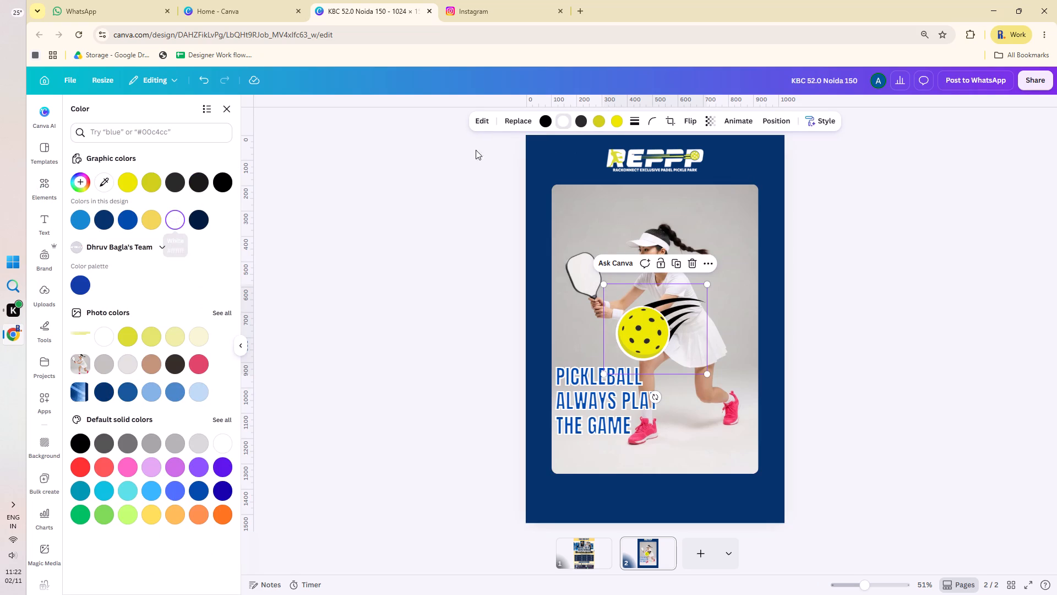
pyautogui.click(581, 122)
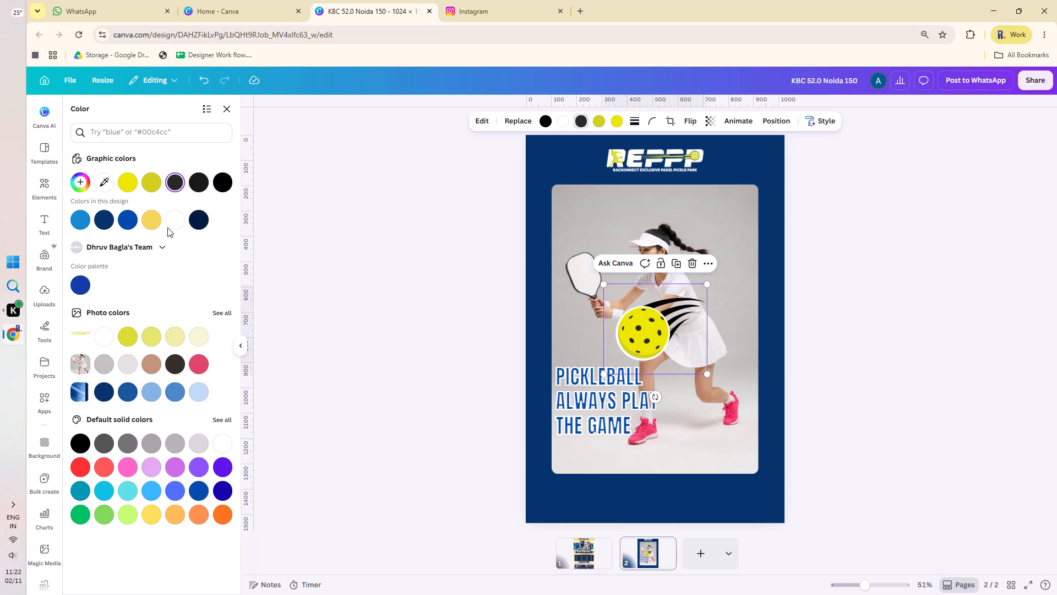
pyautogui.click(171, 220)
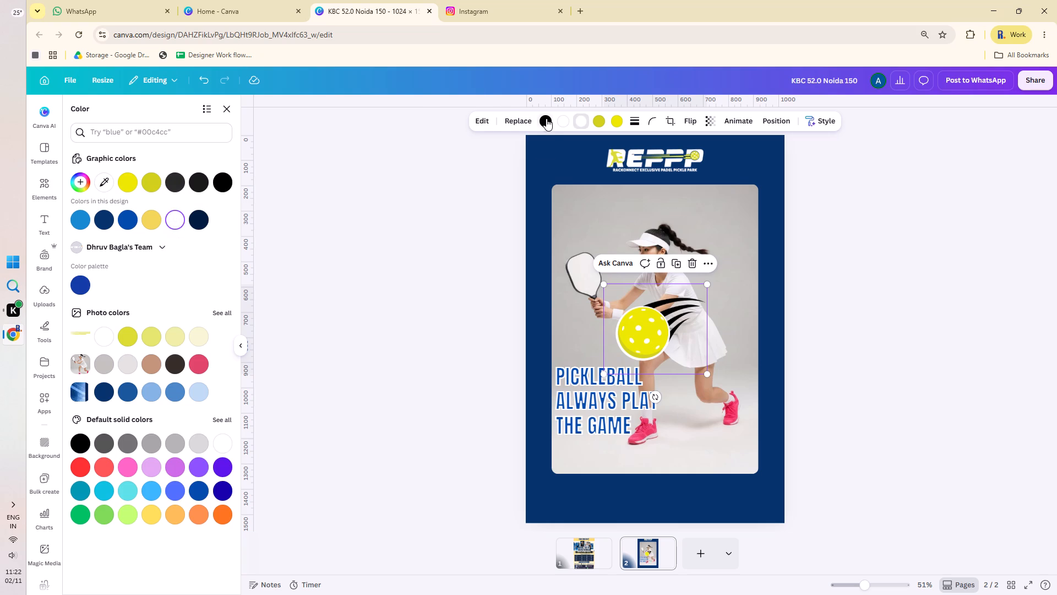
pyautogui.click(547, 119)
pyautogui.click(174, 216)
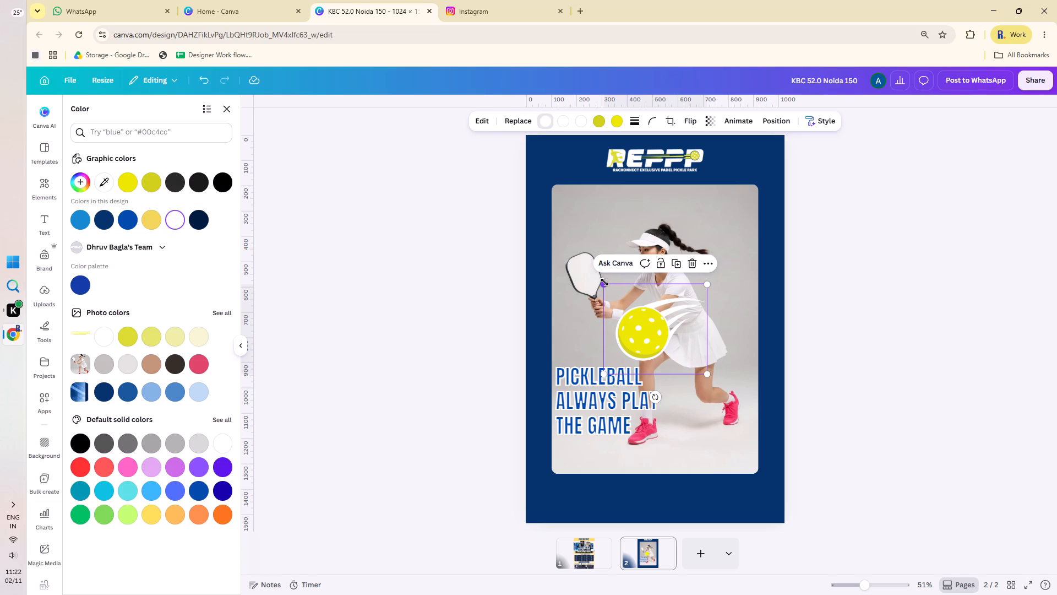
# Shrink the flying ball graphic to under half its size and place it just above the word PICKLEBALL in the headline.
pyautogui.moveTo(604, 282); pyautogui.dragTo(655, 345)
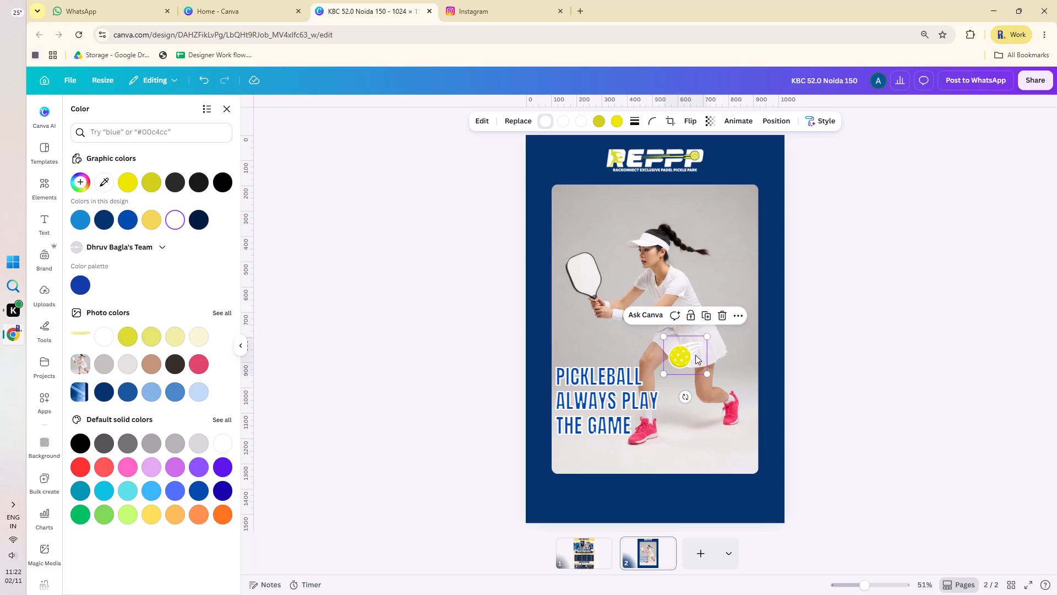
pyautogui.moveTo(684, 354); pyautogui.dragTo(582, 343)
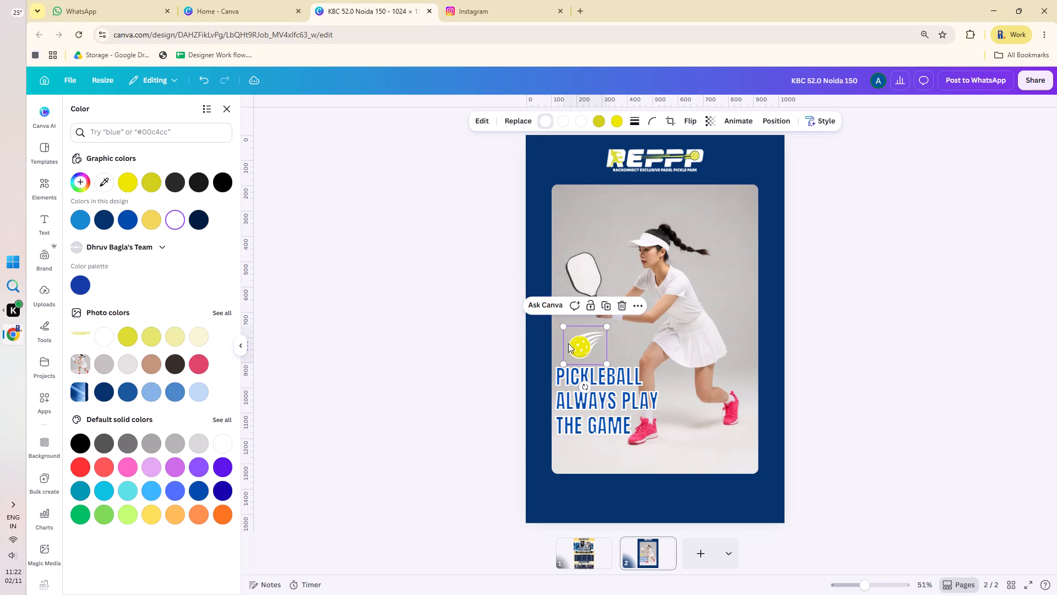
pyautogui.click(383, 337)
pyautogui.click(383, 337)
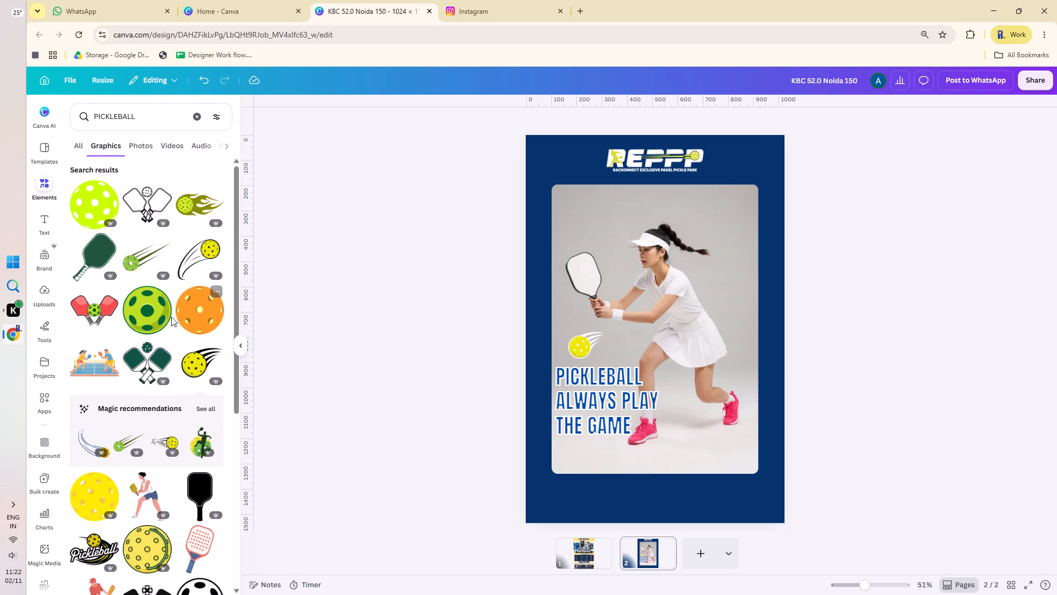
# Add the green crossed-paddles graphic from the PICKLEBALL results and recolour its green areas to the design's darker olive yellow.
pyautogui.scroll(-3, 169, 318)
pyautogui.scroll(2, 169, 318)
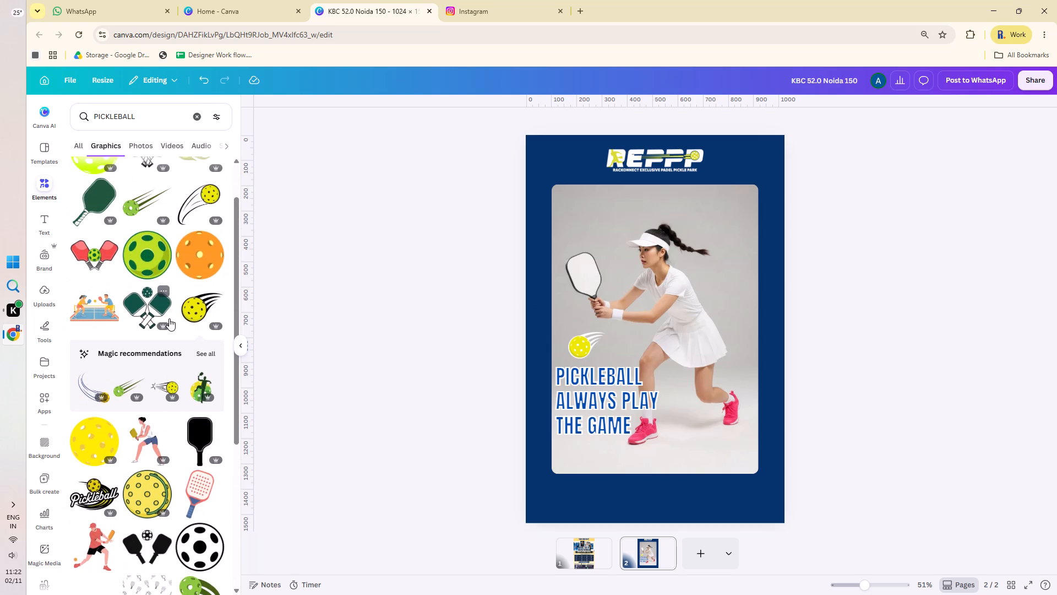
pyautogui.click(164, 307)
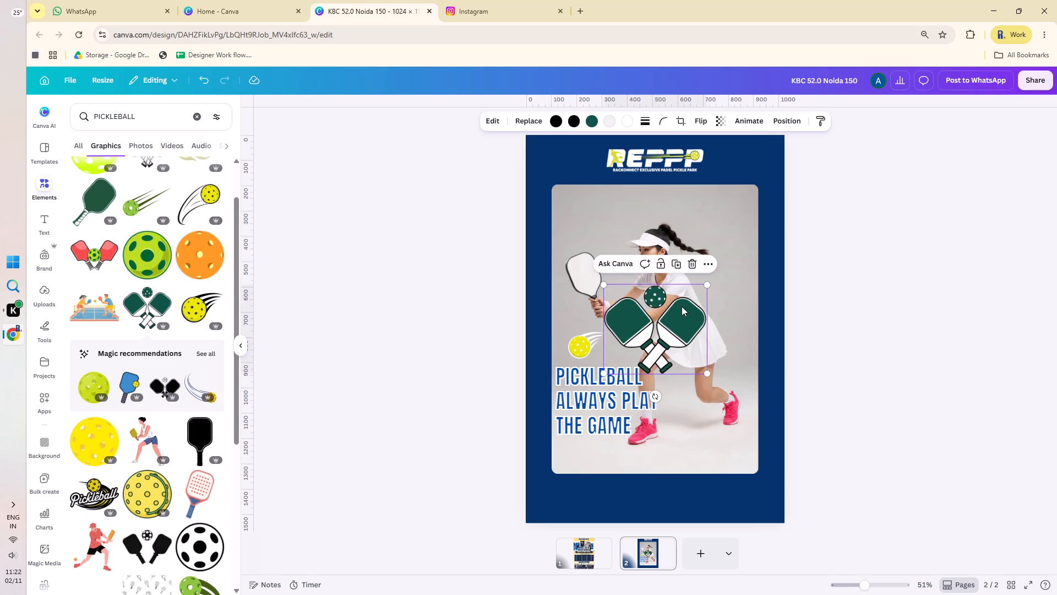
pyautogui.click(577, 123)
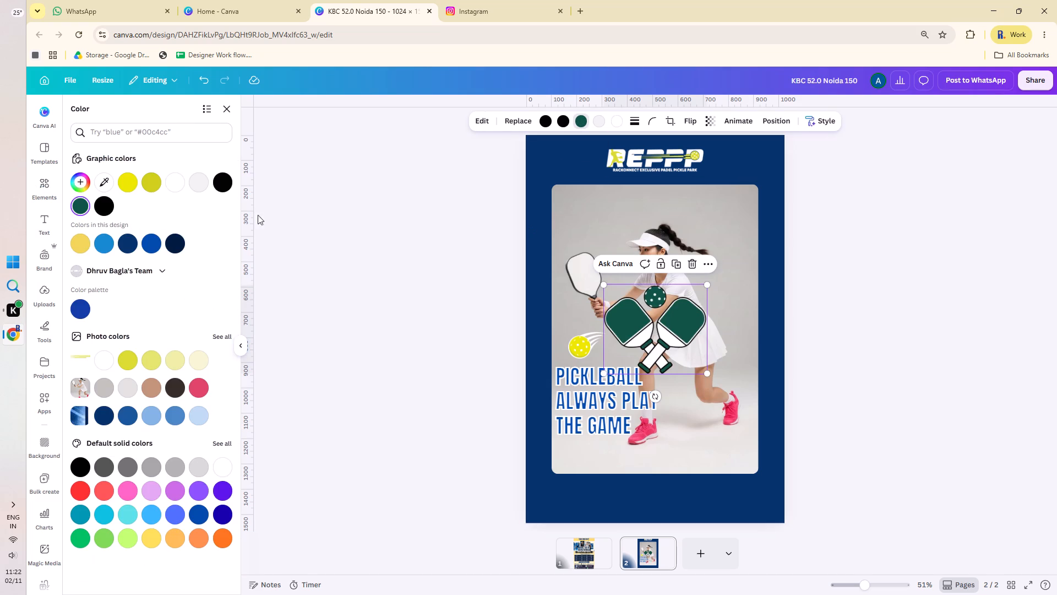
pyautogui.click(146, 183)
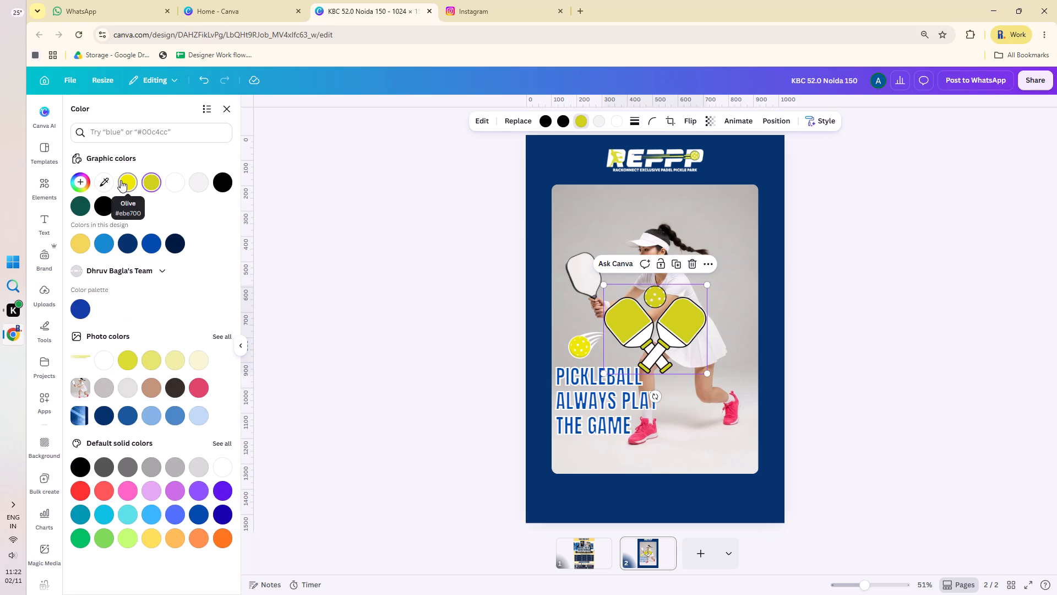
# Shrink the crossed-paddles graphic to a small emblem and place it inside the photo's top-right corner.
pyautogui.moveTo(707, 285); pyautogui.dragTo(695, 297)
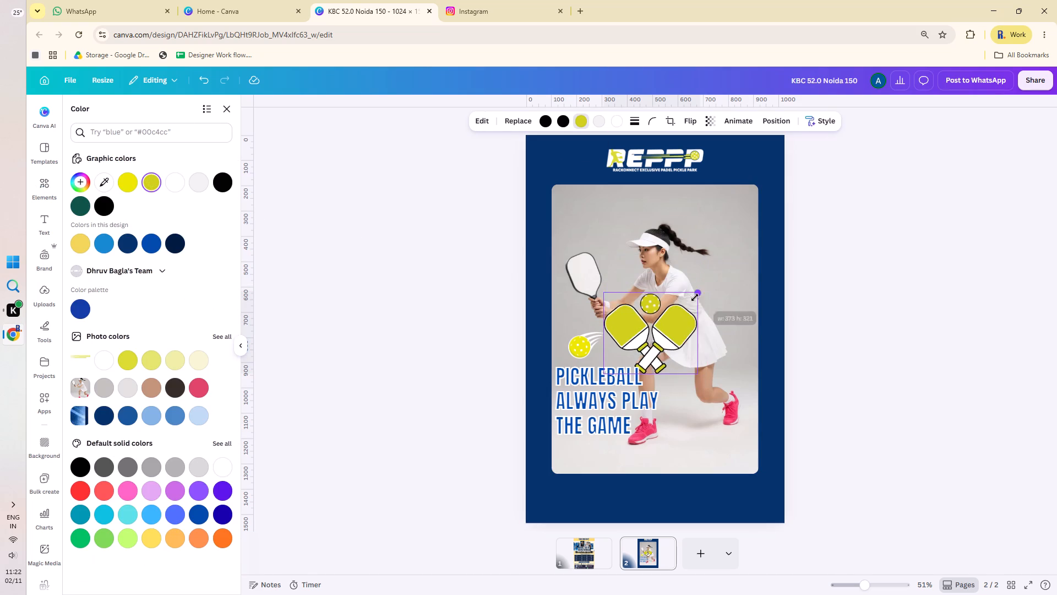
pyautogui.moveTo(695, 297); pyautogui.dragTo(635, 346)
pyautogui.moveTo(621, 356); pyautogui.dragTo(744, 200)
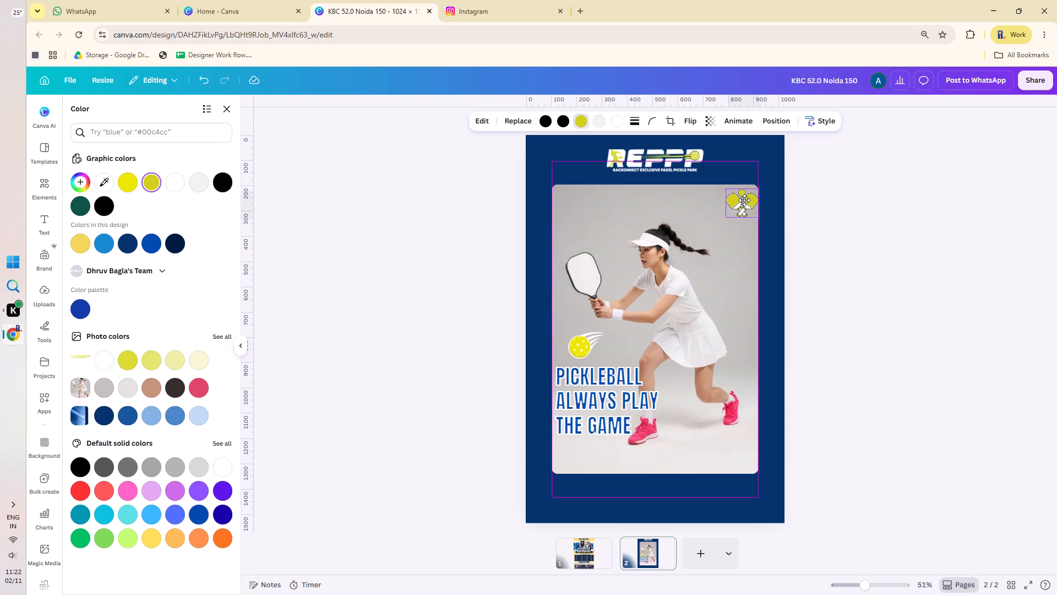
pyautogui.moveTo(744, 200); pyautogui.dragTo(739, 198)
pyautogui.click(874, 208)
pyautogui.click(880, 208)
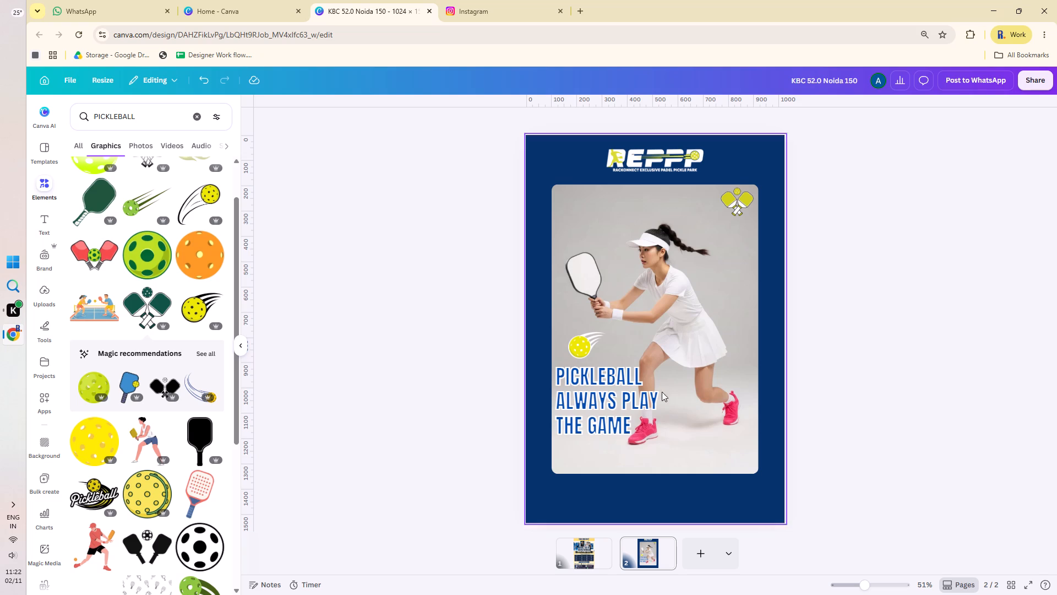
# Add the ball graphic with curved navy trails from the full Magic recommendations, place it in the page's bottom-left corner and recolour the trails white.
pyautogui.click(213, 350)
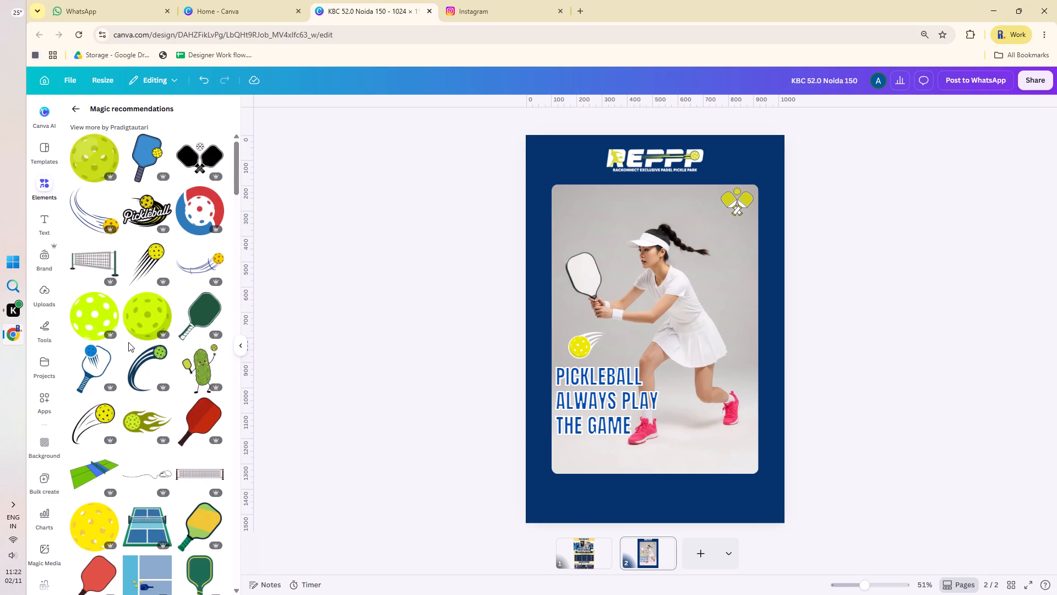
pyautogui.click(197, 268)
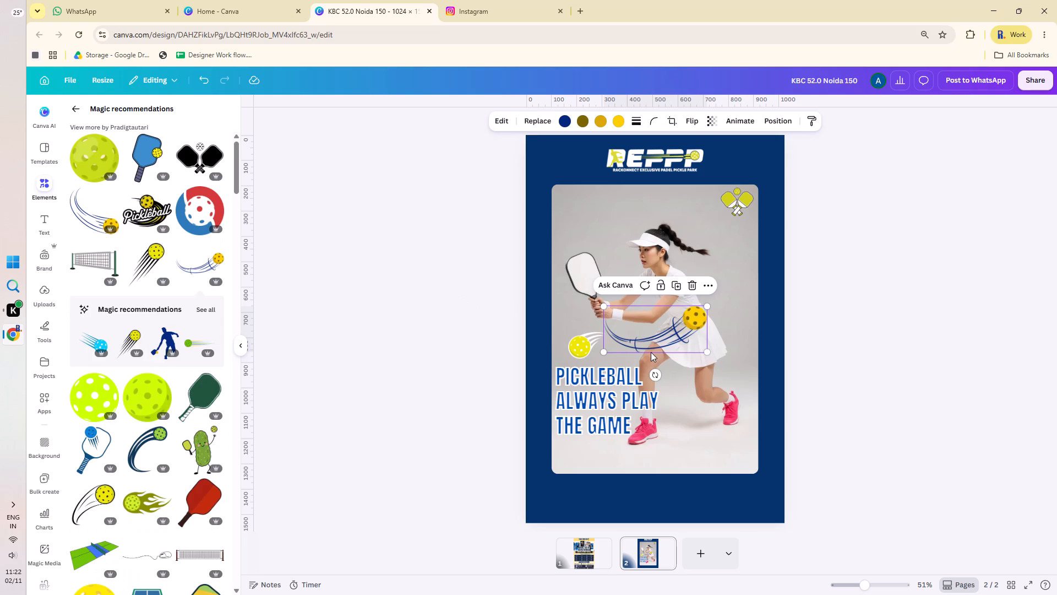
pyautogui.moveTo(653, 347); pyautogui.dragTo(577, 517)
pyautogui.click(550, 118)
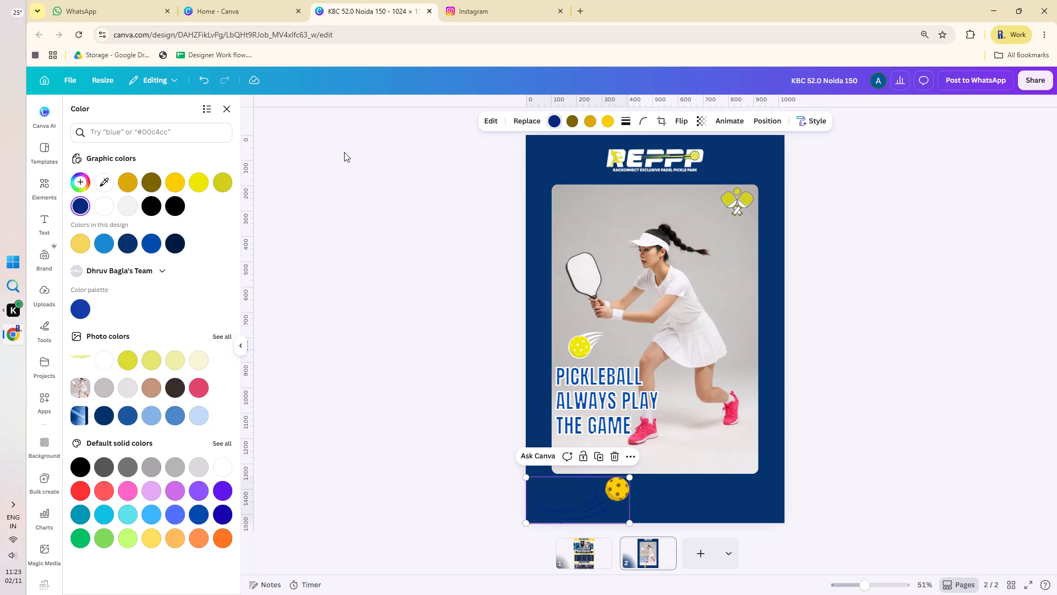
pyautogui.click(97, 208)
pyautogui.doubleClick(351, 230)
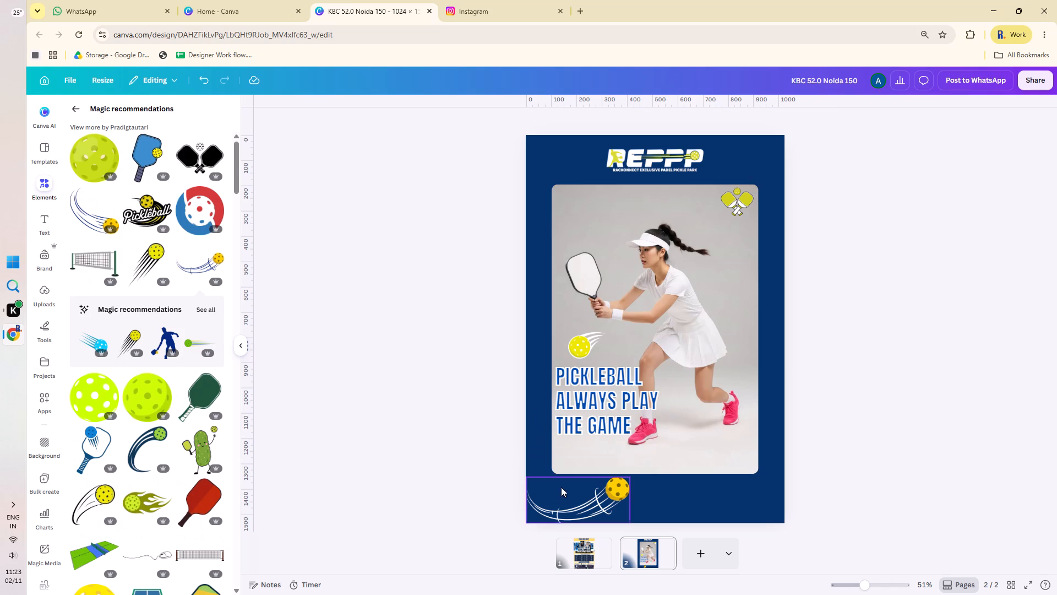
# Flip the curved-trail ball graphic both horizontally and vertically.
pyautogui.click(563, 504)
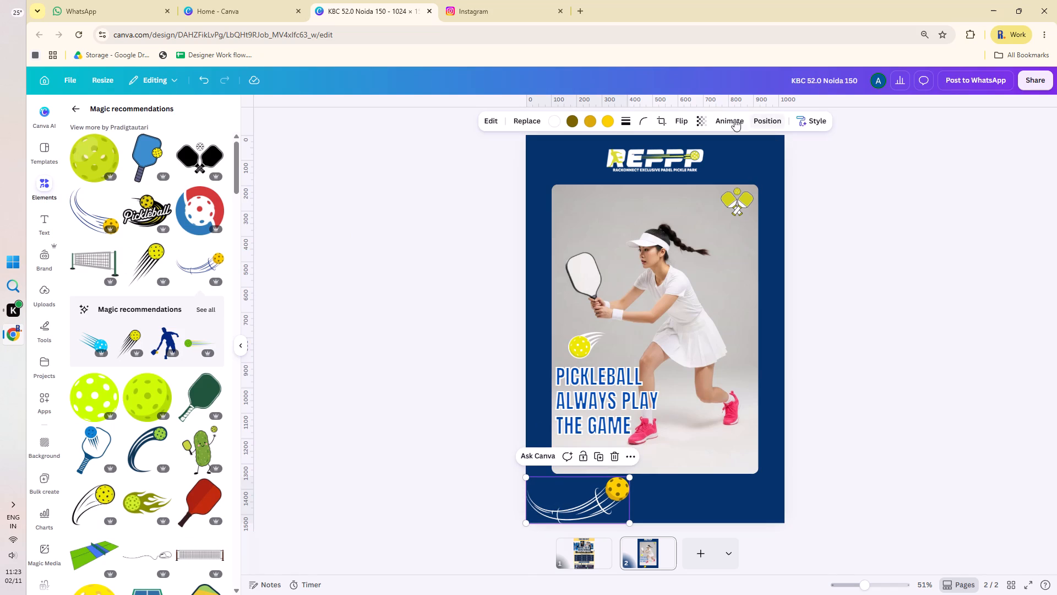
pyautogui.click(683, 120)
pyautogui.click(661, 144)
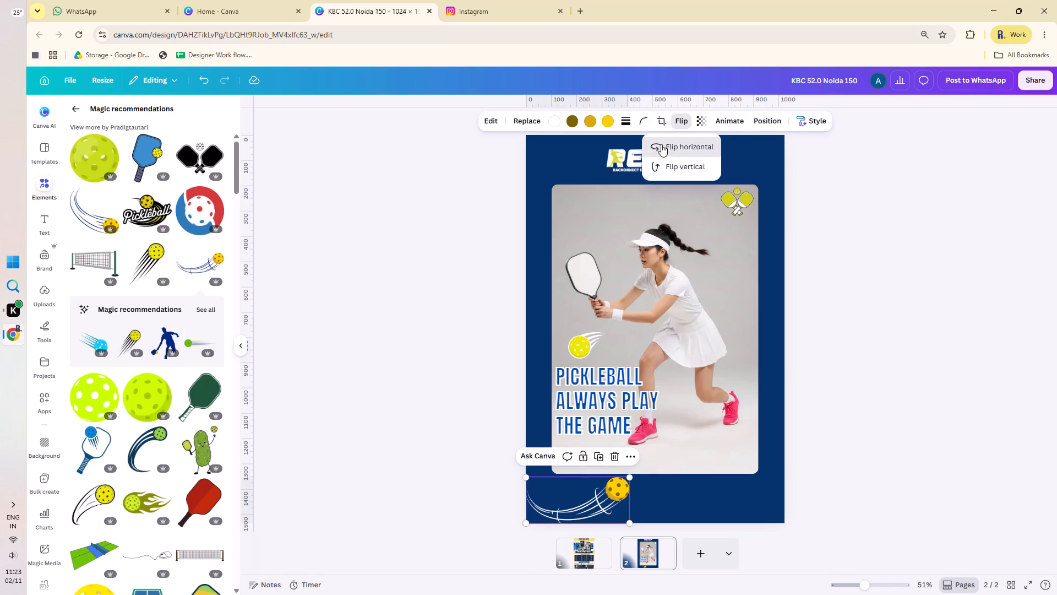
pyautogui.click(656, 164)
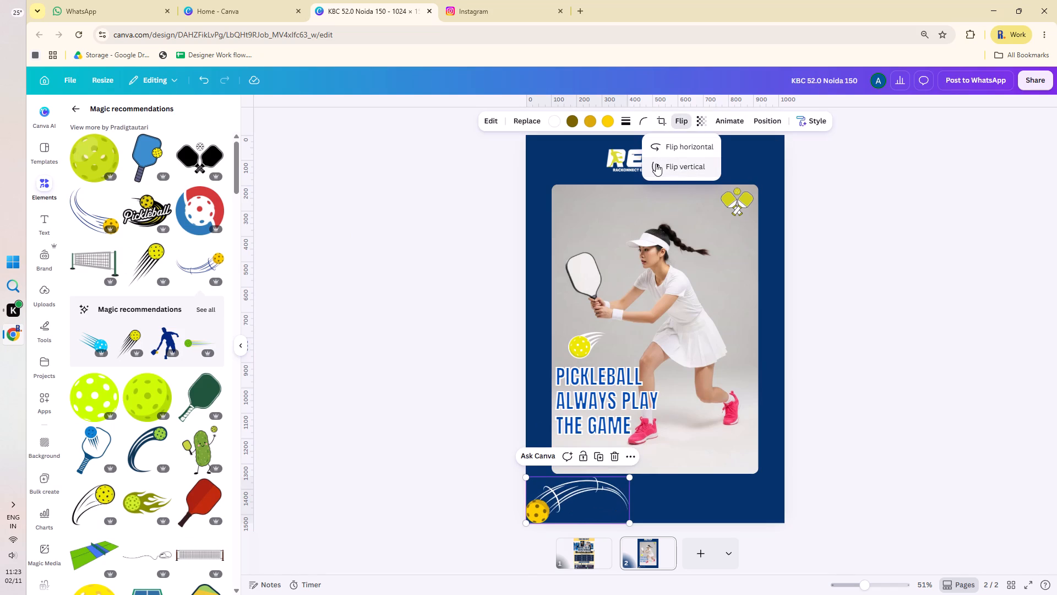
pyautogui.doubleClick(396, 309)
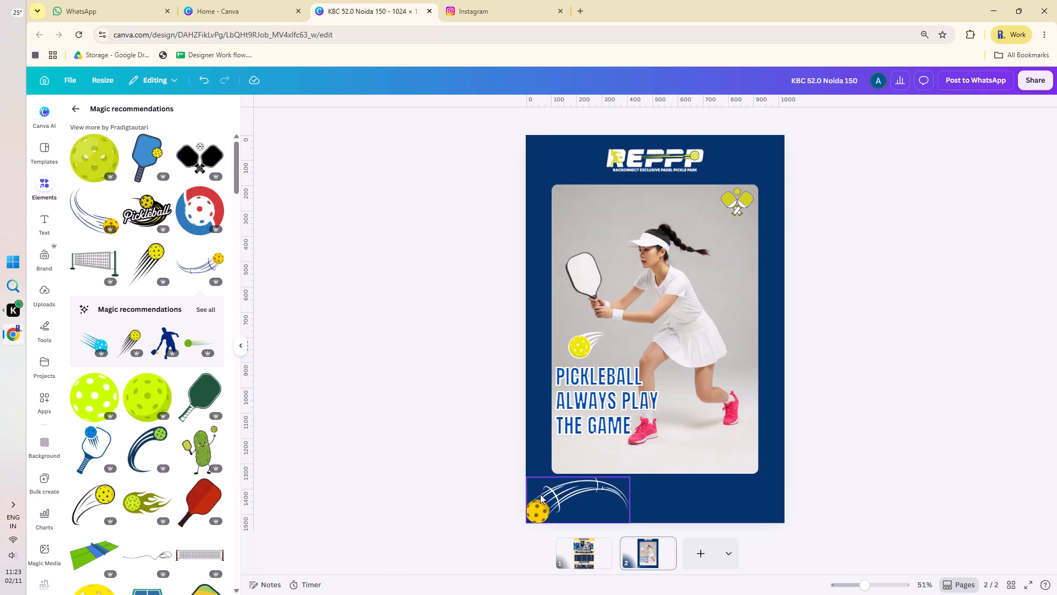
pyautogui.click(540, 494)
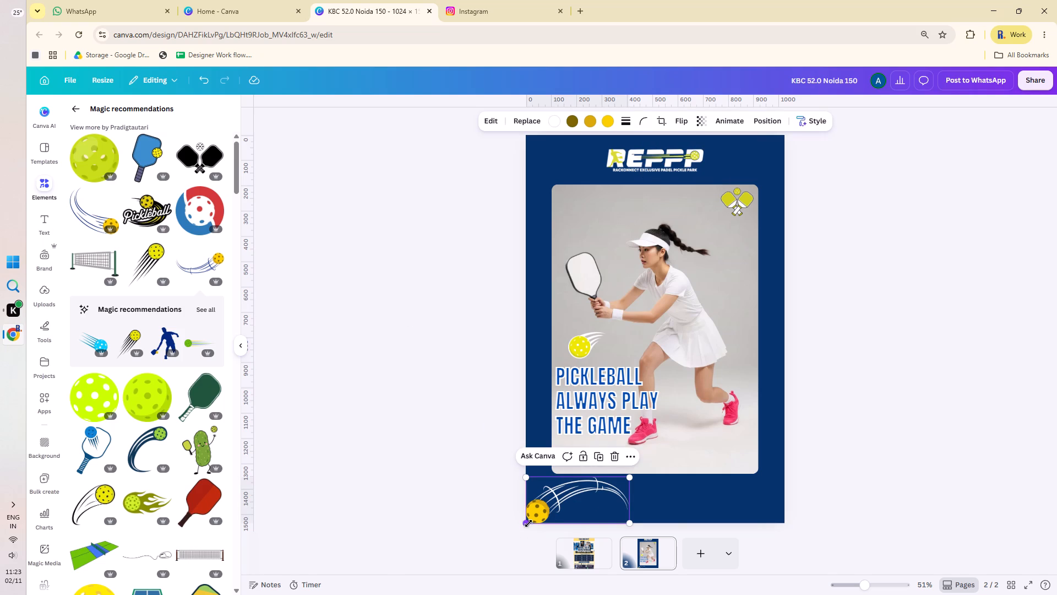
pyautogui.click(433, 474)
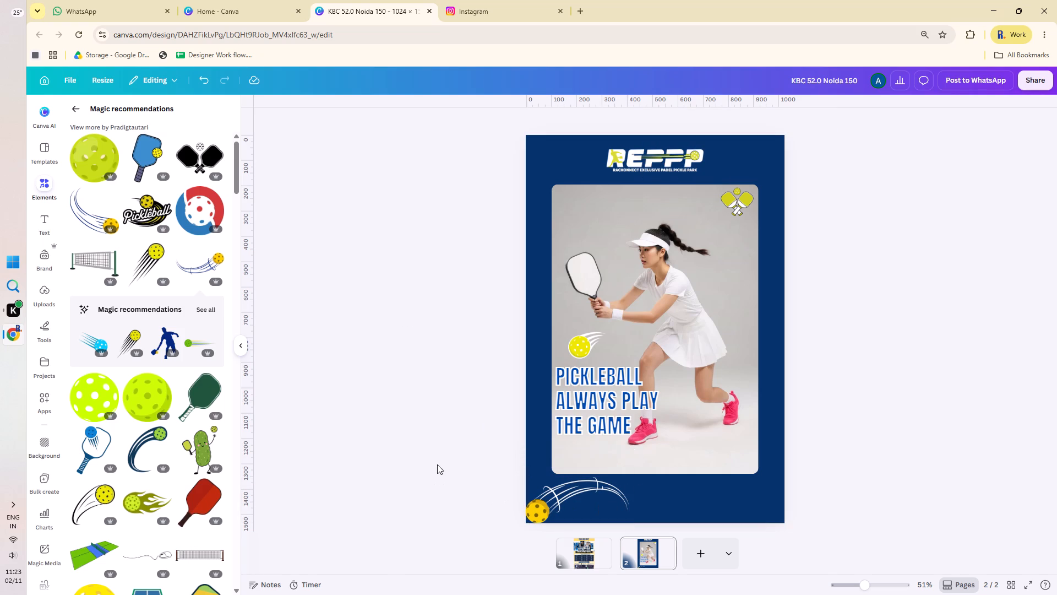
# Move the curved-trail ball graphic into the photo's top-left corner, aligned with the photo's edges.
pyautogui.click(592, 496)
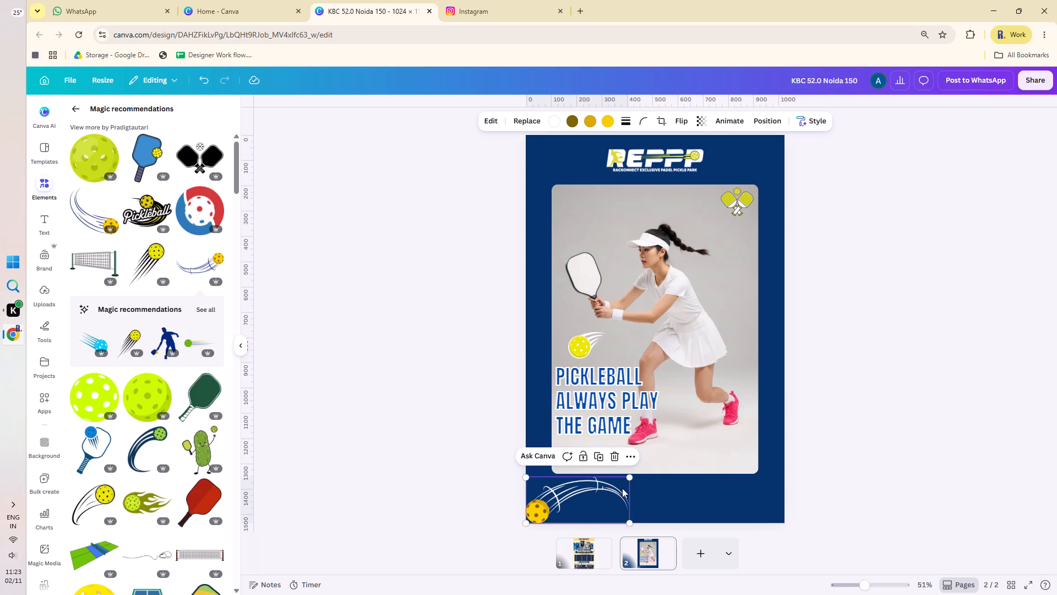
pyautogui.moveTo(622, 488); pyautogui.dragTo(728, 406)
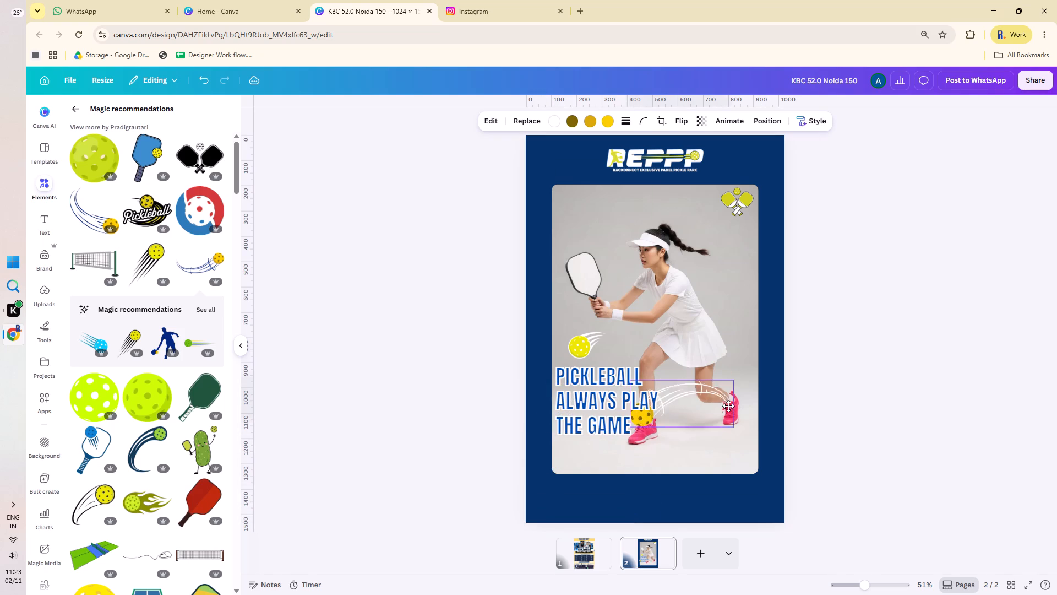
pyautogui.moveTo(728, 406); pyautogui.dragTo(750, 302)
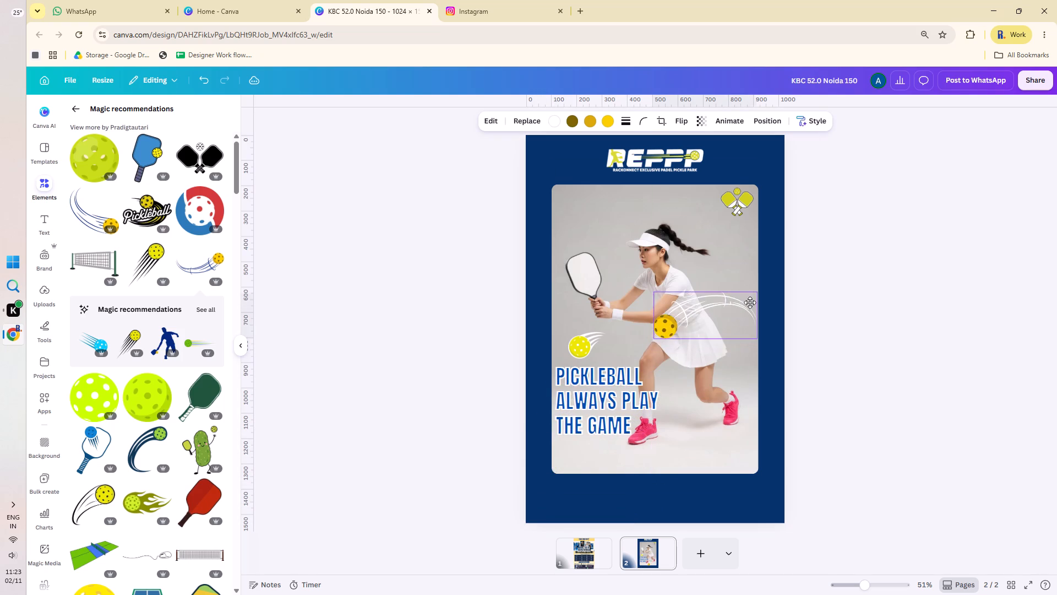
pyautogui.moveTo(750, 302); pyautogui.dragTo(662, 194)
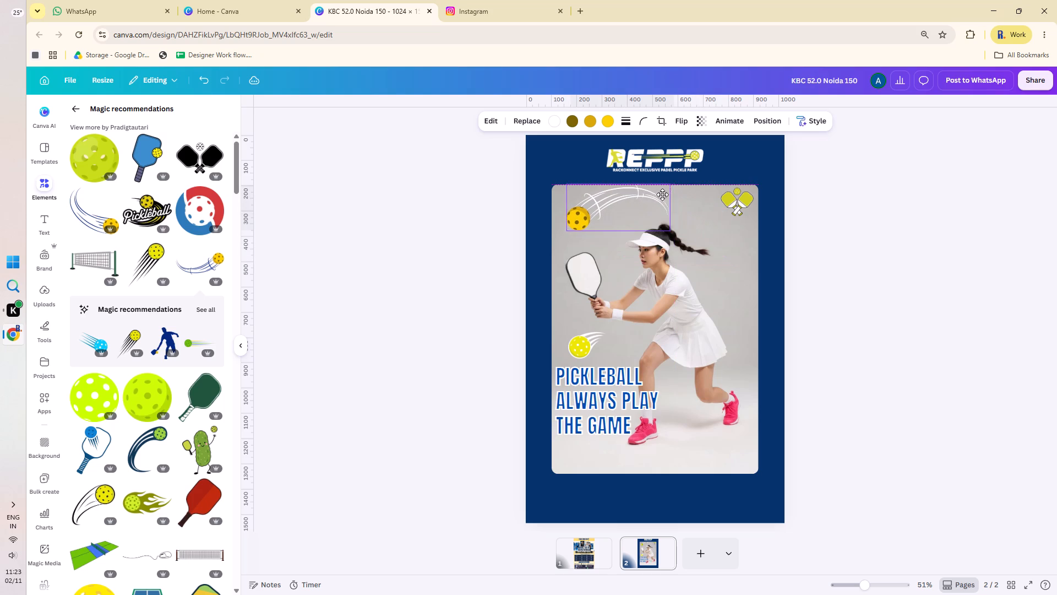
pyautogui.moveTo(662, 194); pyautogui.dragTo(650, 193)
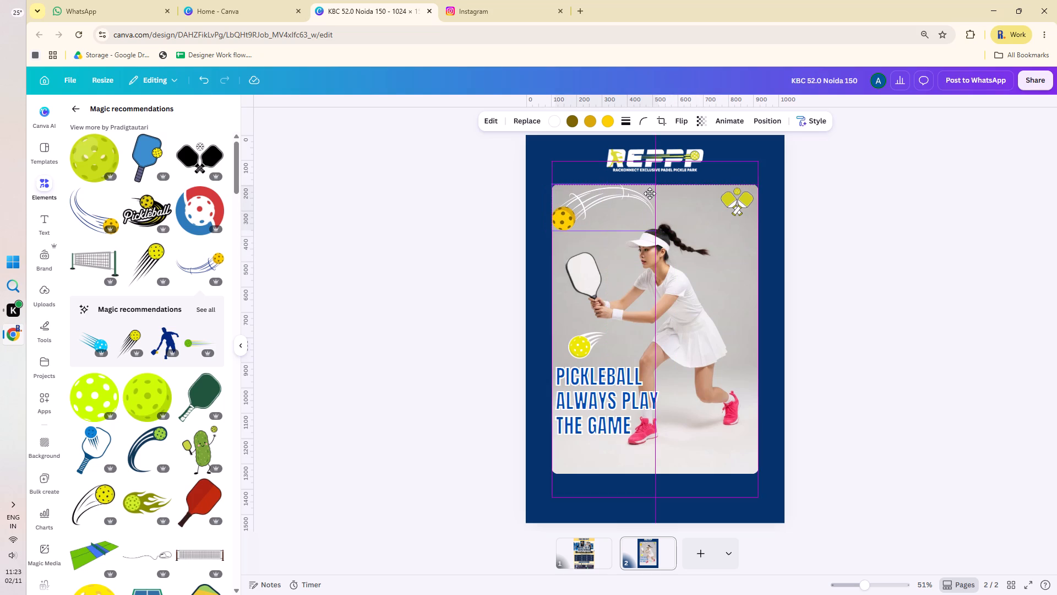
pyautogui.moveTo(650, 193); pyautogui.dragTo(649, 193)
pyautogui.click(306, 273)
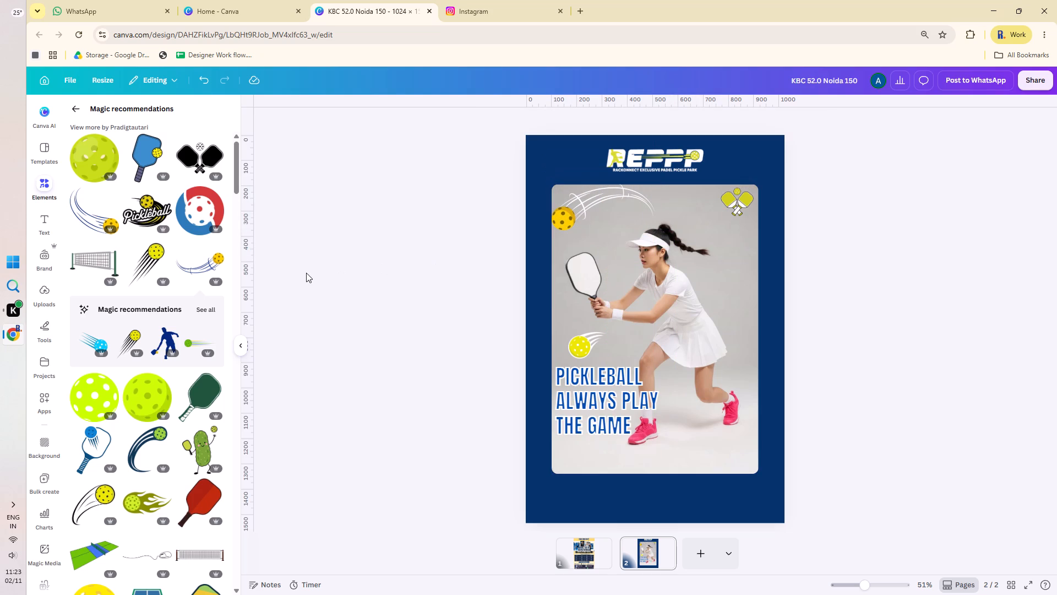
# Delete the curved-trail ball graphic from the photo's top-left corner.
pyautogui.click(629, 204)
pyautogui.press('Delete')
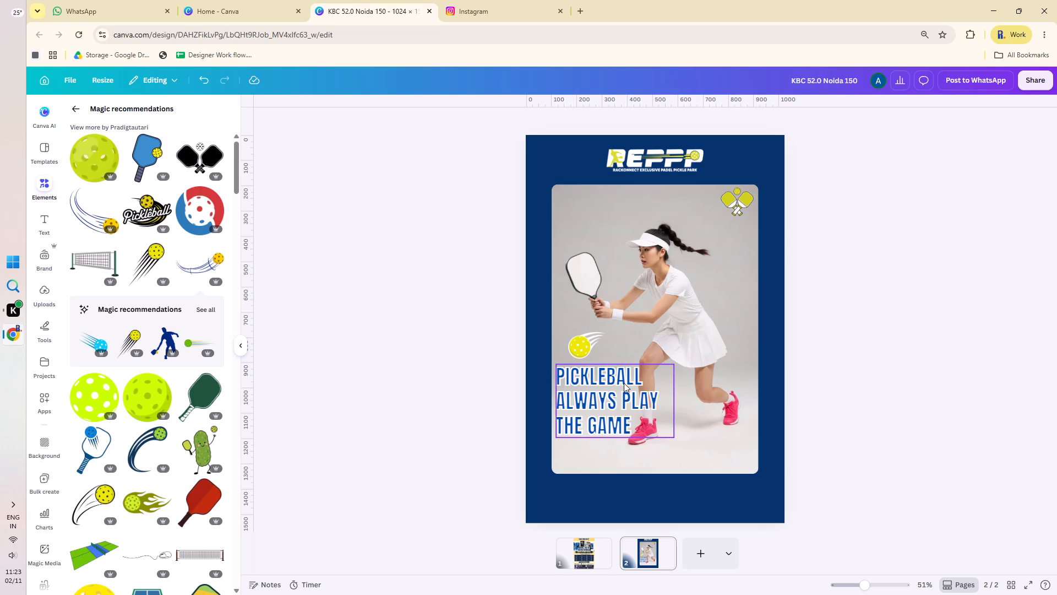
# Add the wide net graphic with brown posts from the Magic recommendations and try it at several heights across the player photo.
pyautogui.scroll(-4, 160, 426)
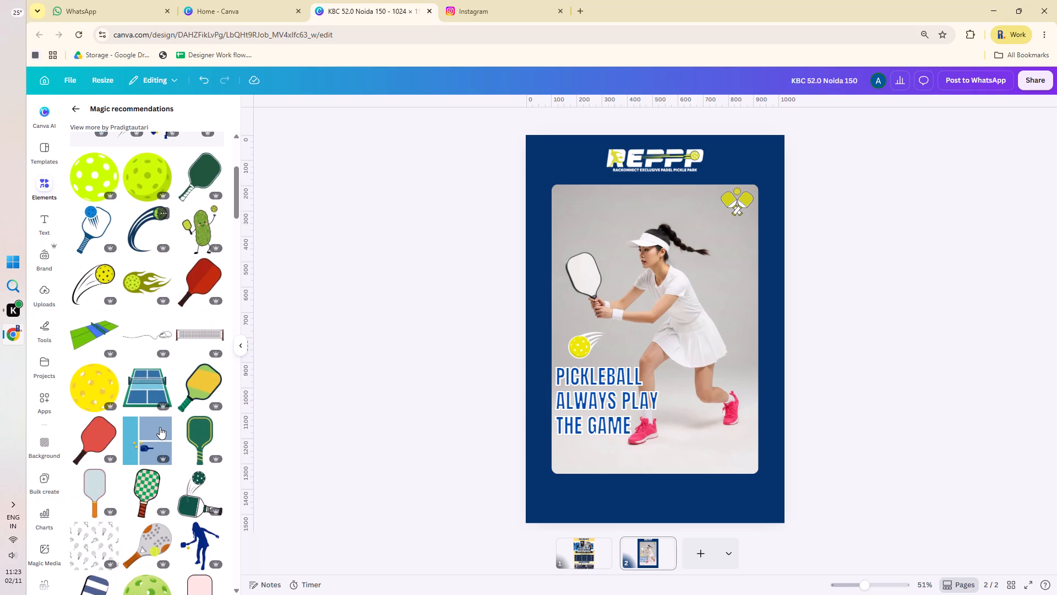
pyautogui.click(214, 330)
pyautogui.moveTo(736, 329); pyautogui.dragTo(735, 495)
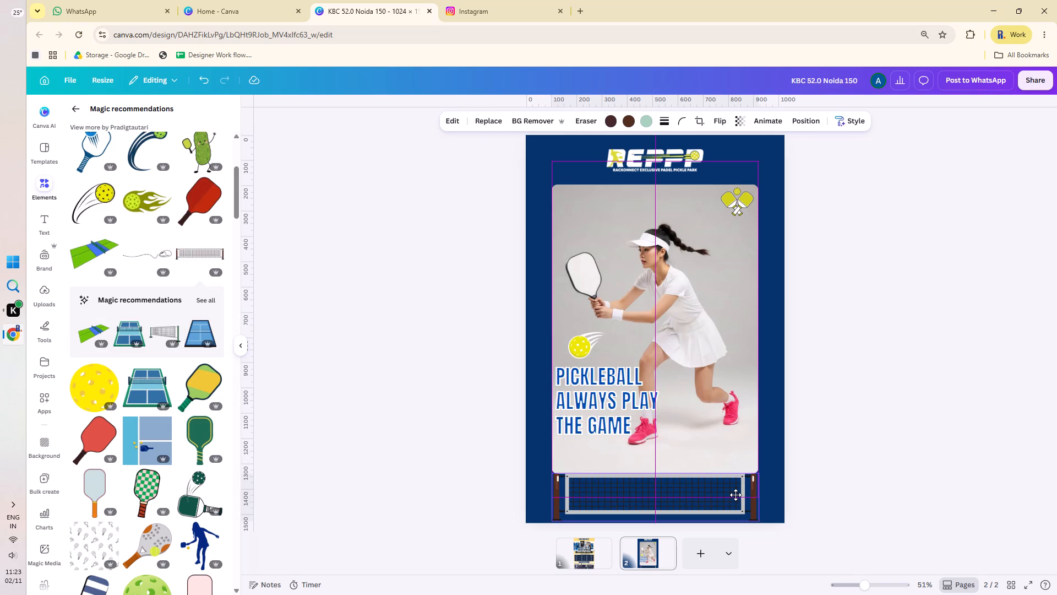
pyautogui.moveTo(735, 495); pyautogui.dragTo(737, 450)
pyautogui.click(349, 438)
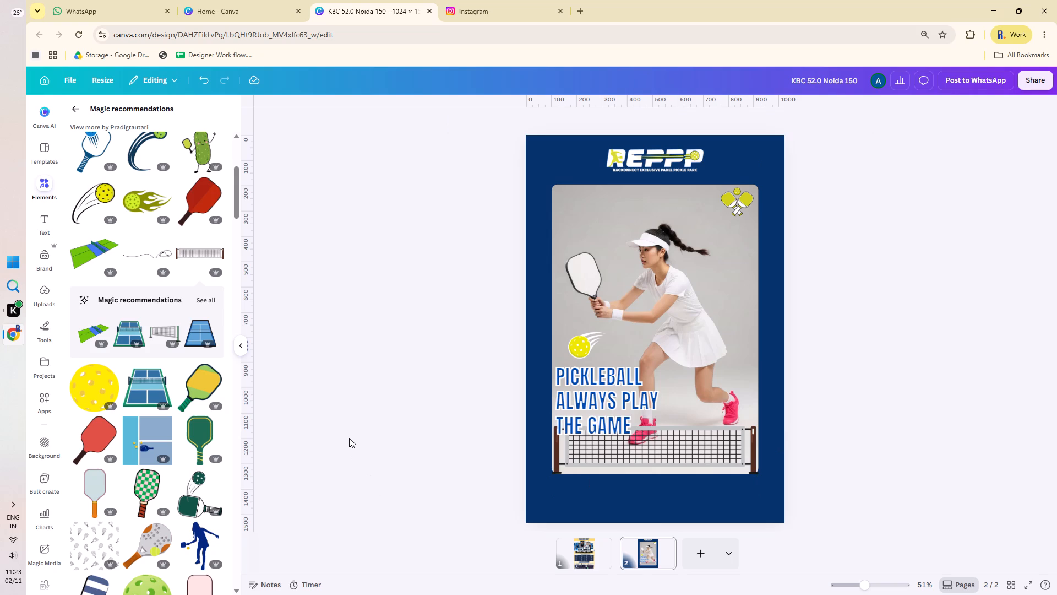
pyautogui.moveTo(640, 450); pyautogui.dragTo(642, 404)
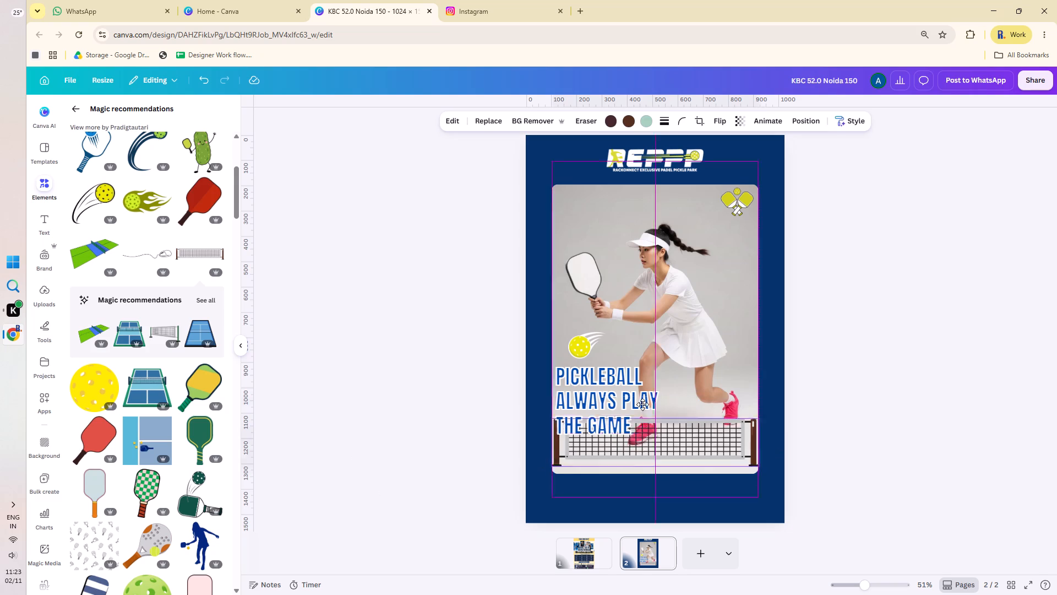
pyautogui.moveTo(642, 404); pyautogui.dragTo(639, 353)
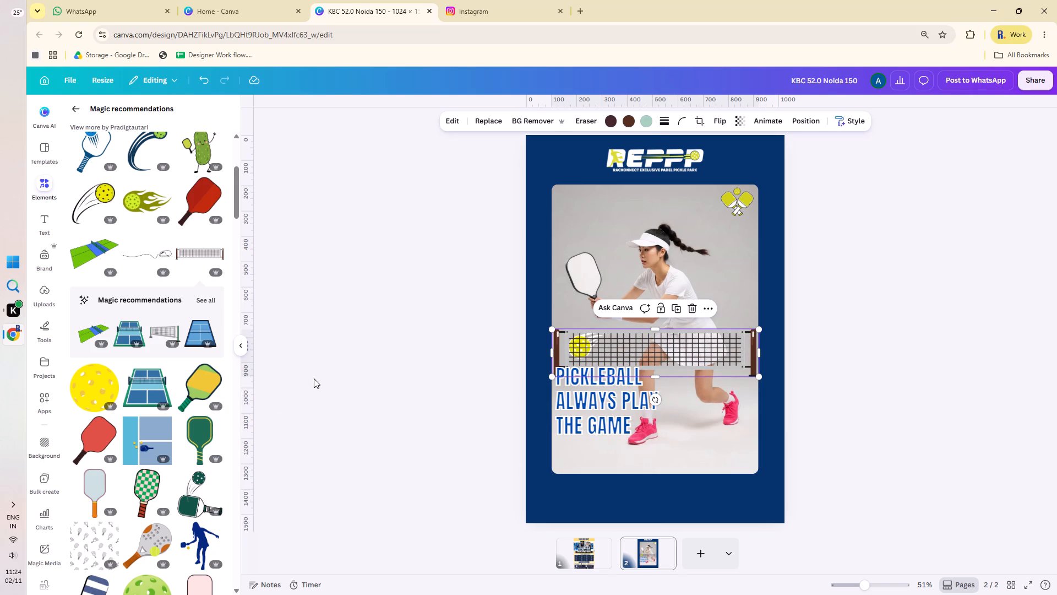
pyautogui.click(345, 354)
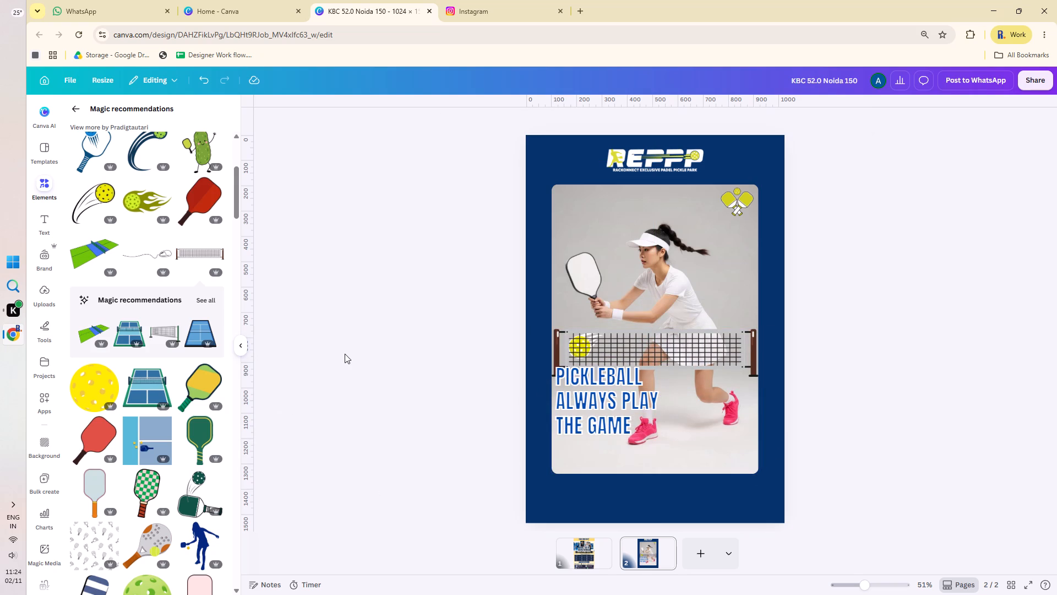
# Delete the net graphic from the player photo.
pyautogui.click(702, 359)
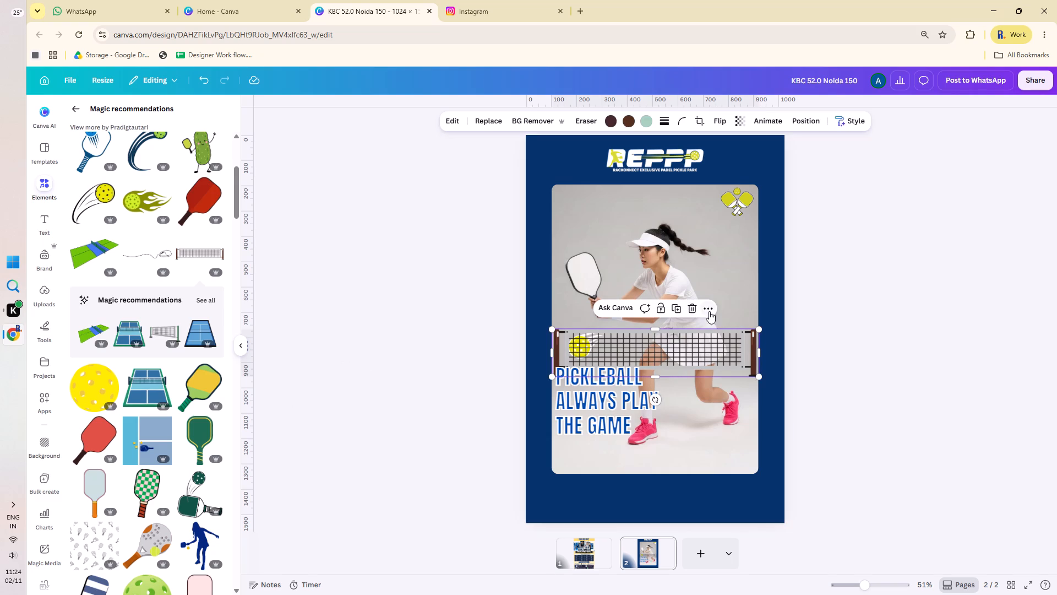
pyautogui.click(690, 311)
# Browse further through the Magic recommendations for another pickleball graphic for the poster.
pyautogui.scroll(-6, 113, 453)
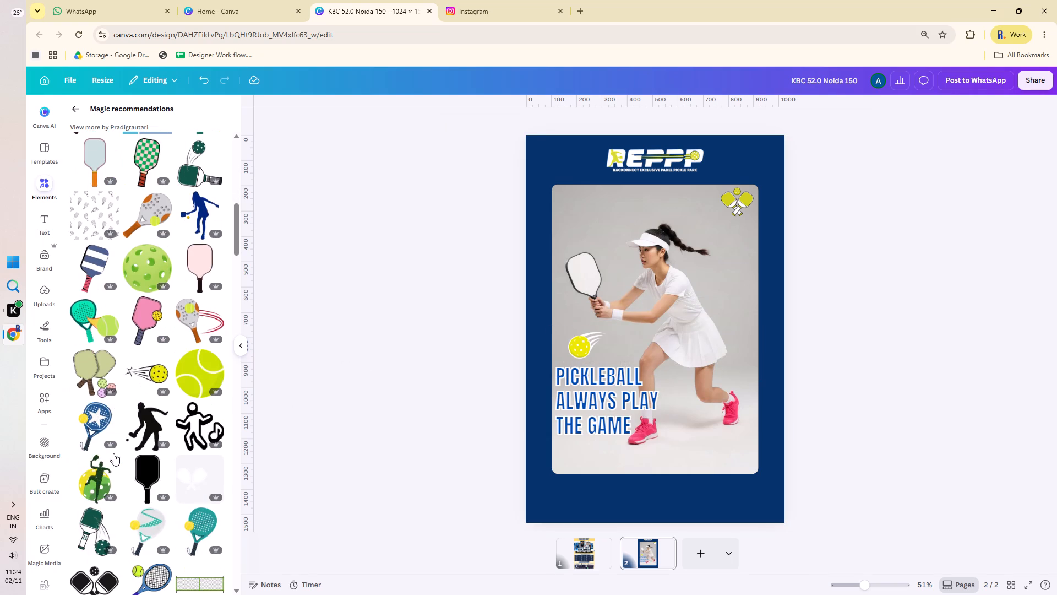
pyautogui.scroll(-12, 113, 453)
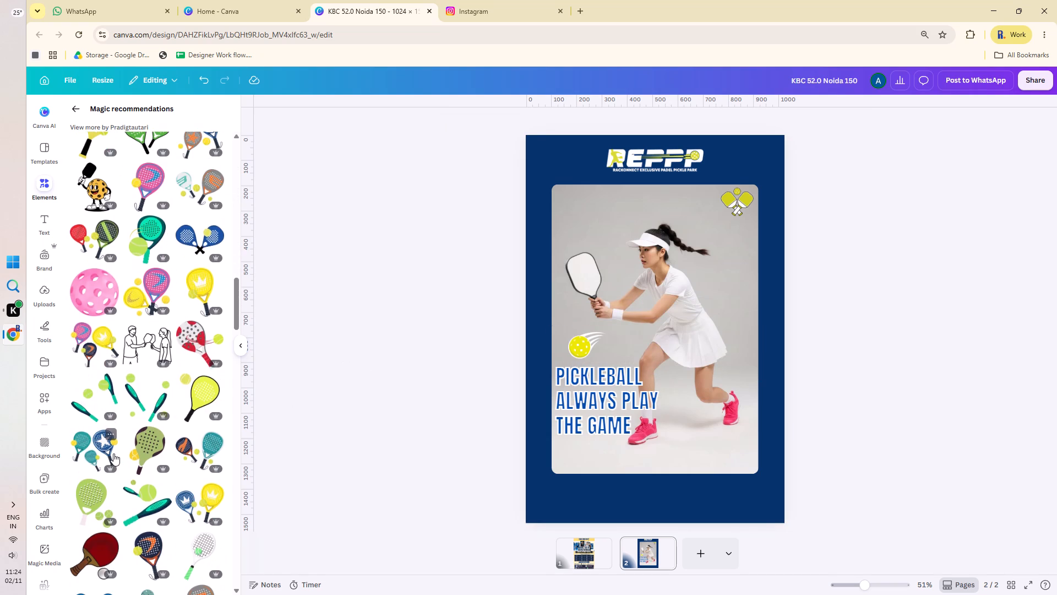
pyautogui.scroll(-6, 113, 453)
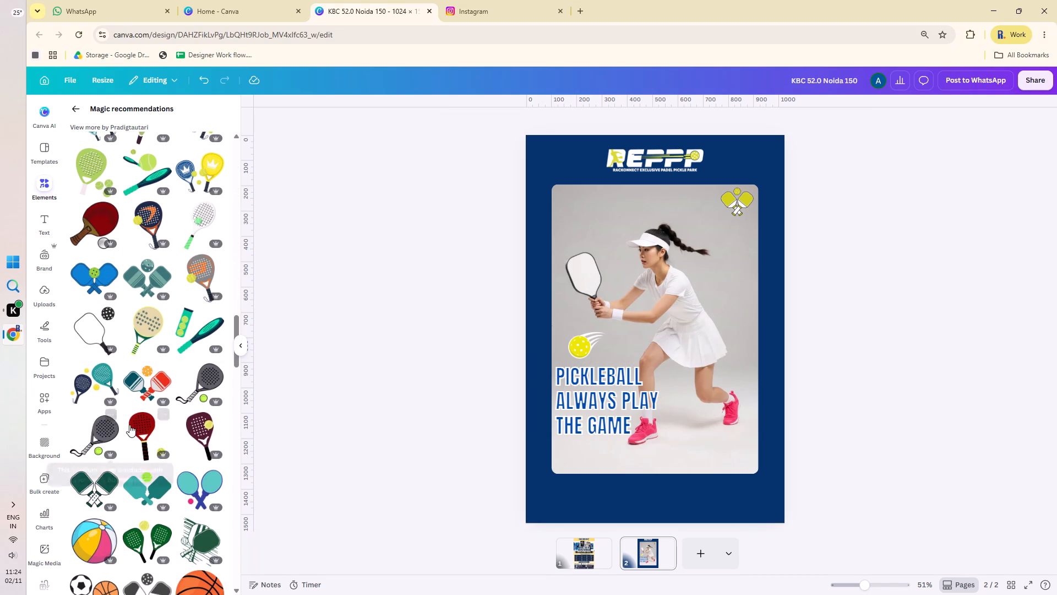
pyautogui.scroll(-9, 129, 425)
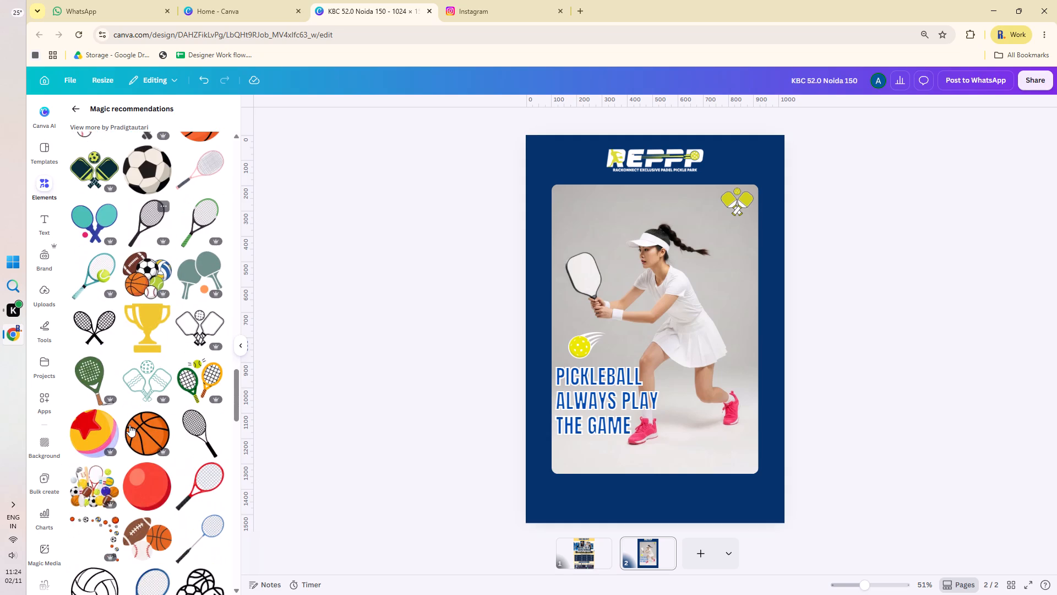
pyautogui.scroll(-3, 129, 425)
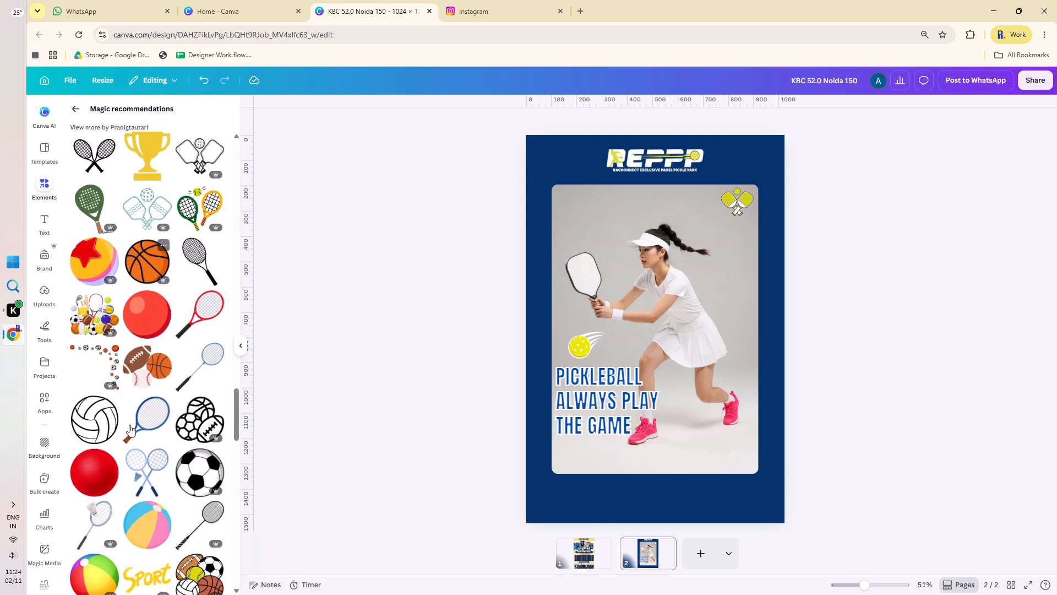
# Move the PICKLEBALL ALWAYS PLAY THE GAME headline to the photo's top-left corner and scale it down to font size 48.1.
pyautogui.moveTo(589, 432); pyautogui.dragTo(581, 257)
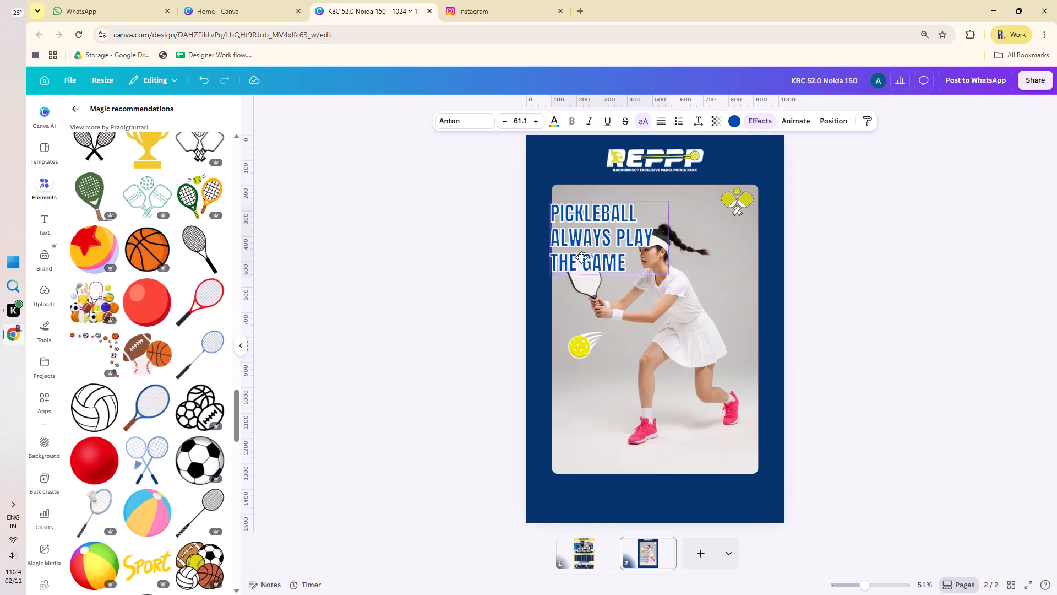
pyautogui.moveTo(581, 257); pyautogui.dragTo(589, 255)
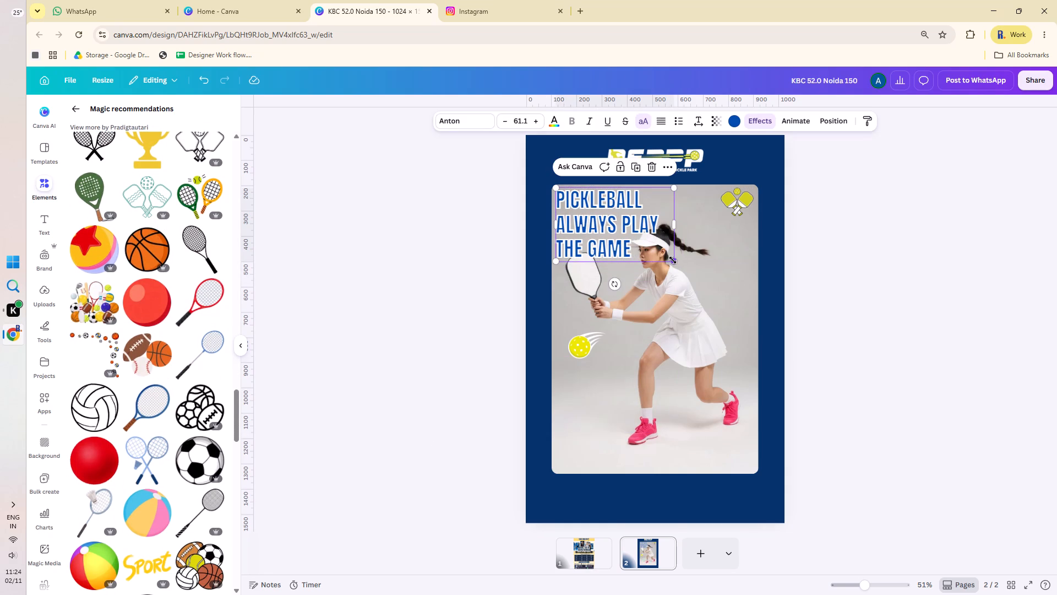
pyautogui.moveTo(673, 260); pyautogui.dragTo(645, 249)
pyautogui.click(413, 289)
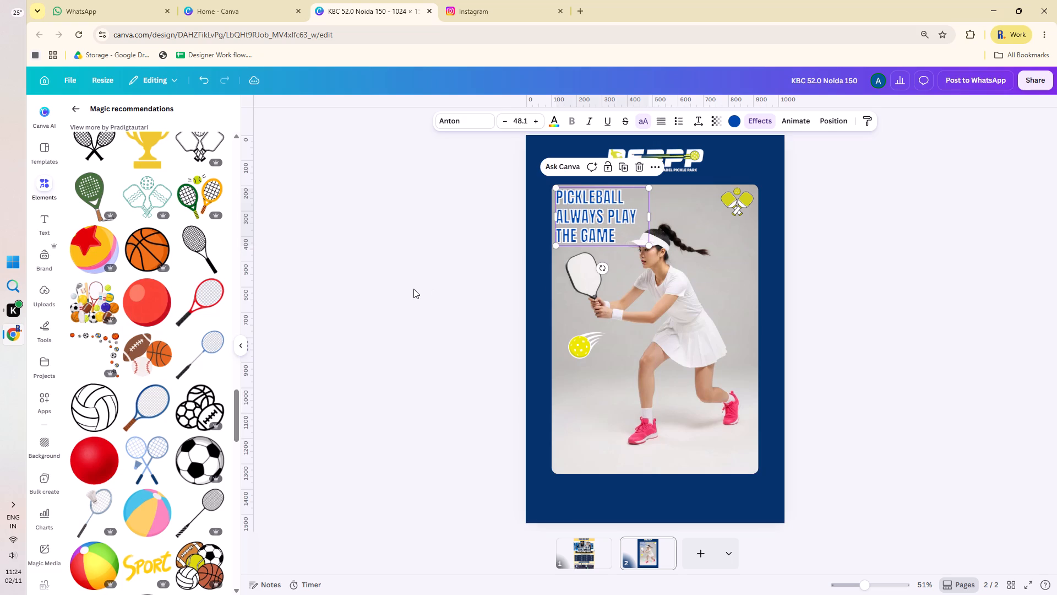
pyautogui.click(586, 210)
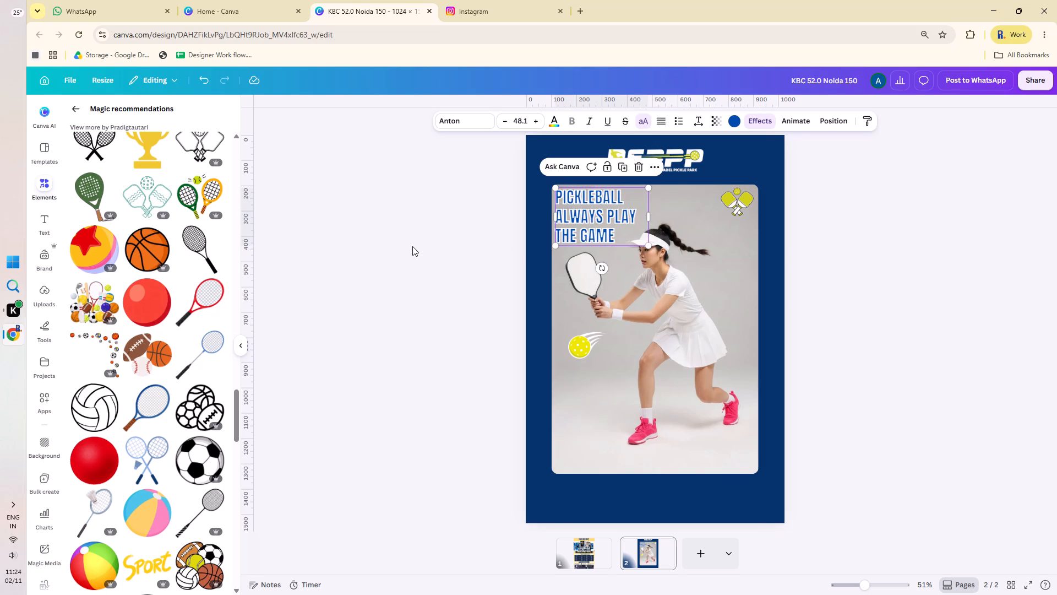
pyautogui.click(465, 207)
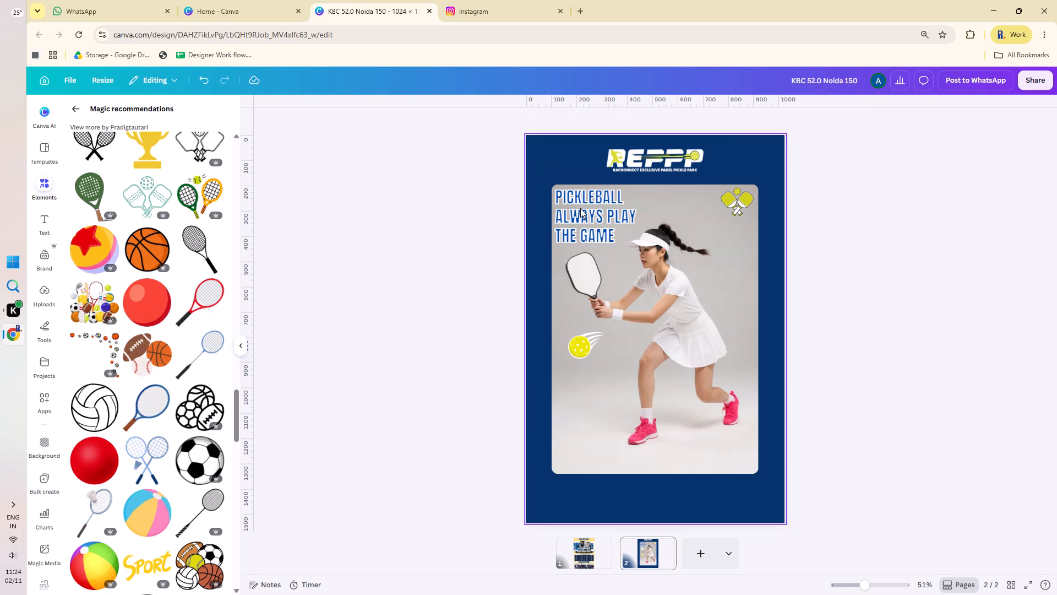
# Remove the Splice effect from the headline.
pyautogui.click(580, 208)
pyautogui.click(768, 118)
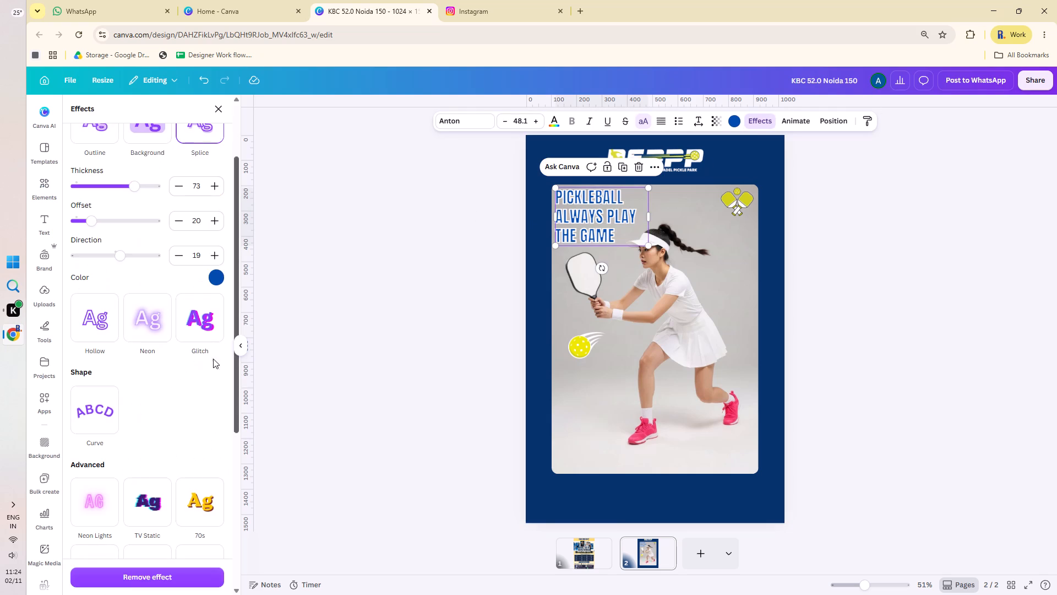
pyautogui.click(124, 581)
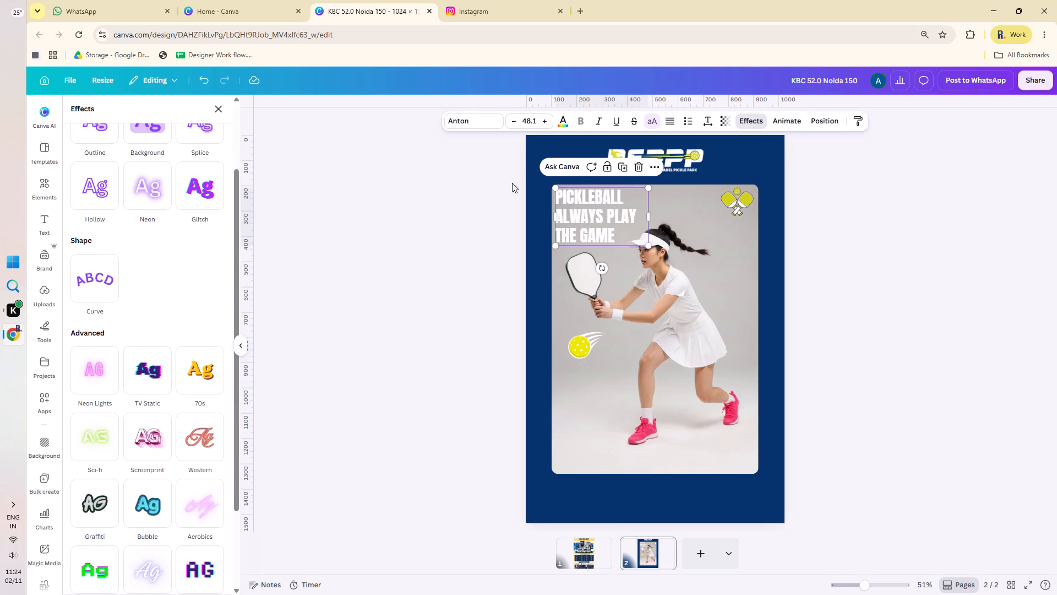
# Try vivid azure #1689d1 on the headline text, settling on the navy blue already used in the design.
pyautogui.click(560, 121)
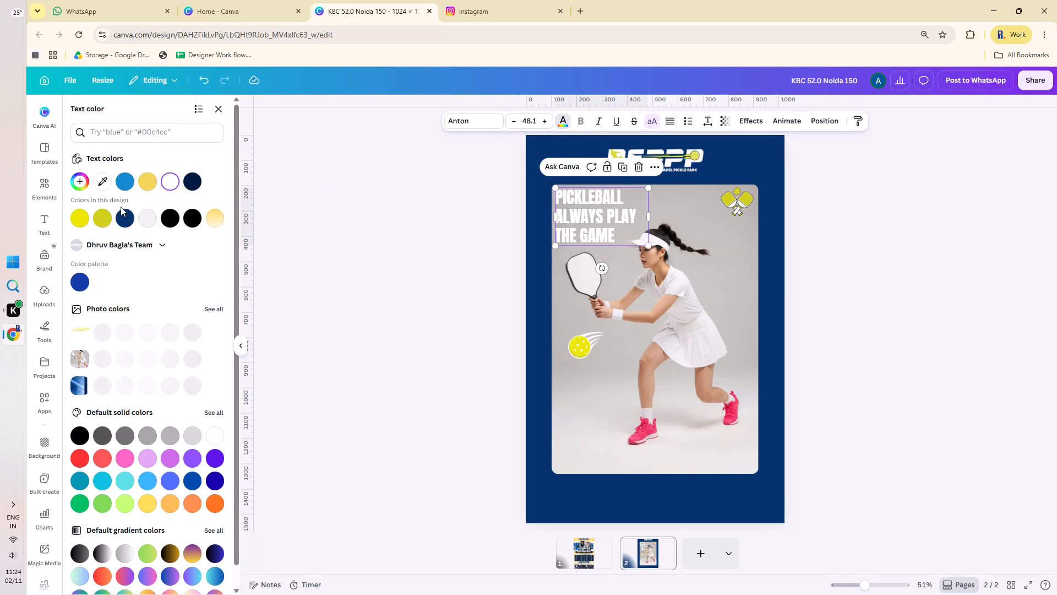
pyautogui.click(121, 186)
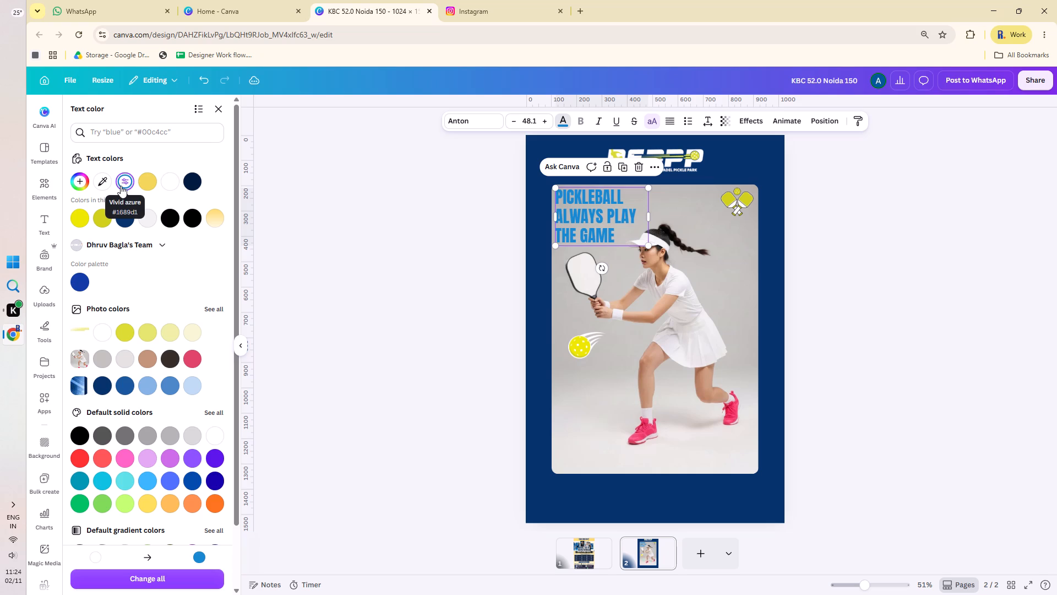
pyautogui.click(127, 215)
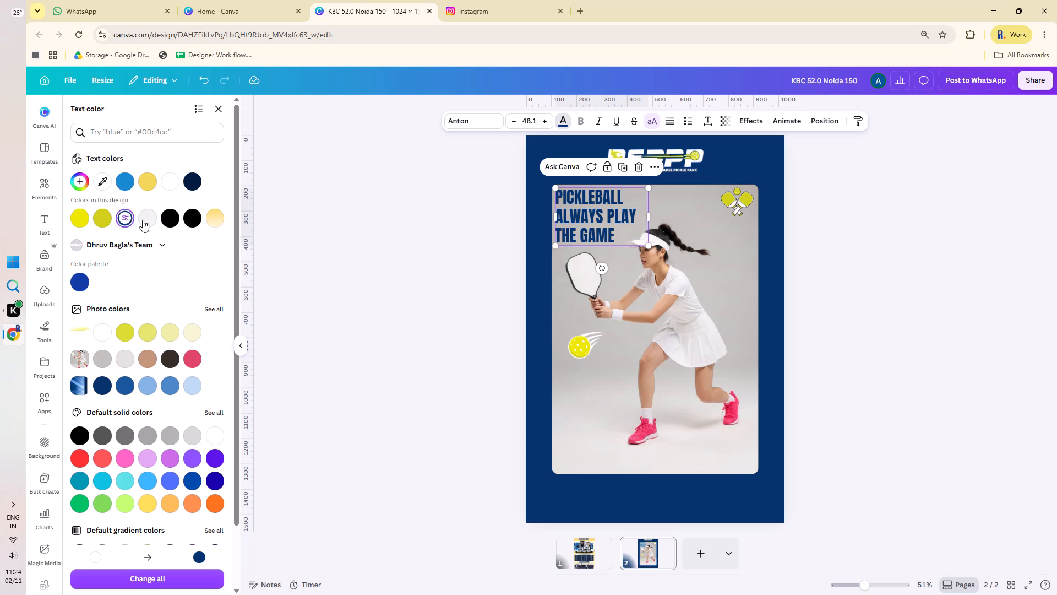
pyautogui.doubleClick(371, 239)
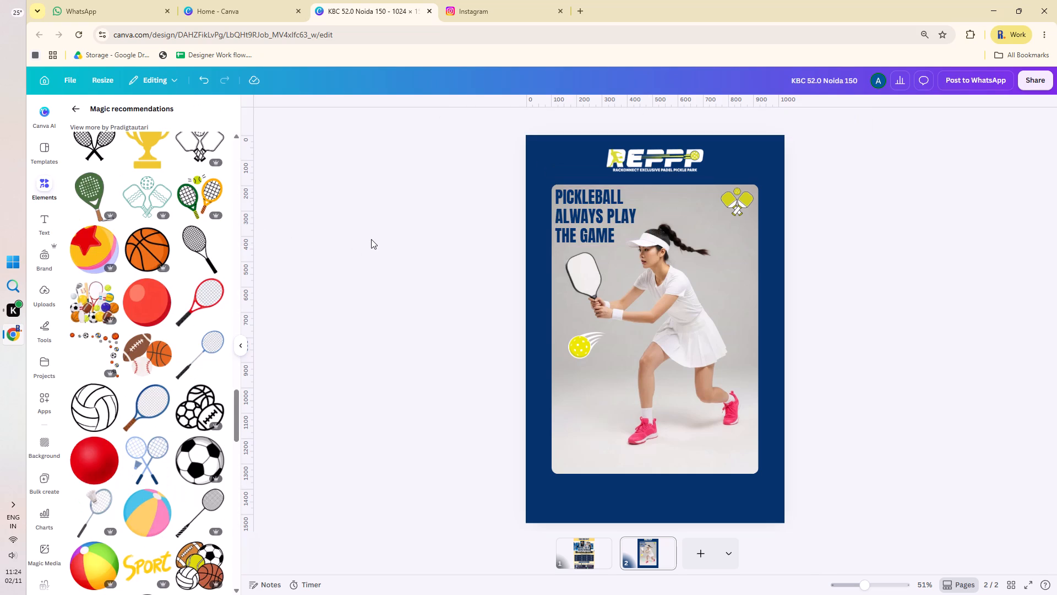
# Apply the Outline effect to the headline with a white #ffffff outline.
pyautogui.click(571, 204)
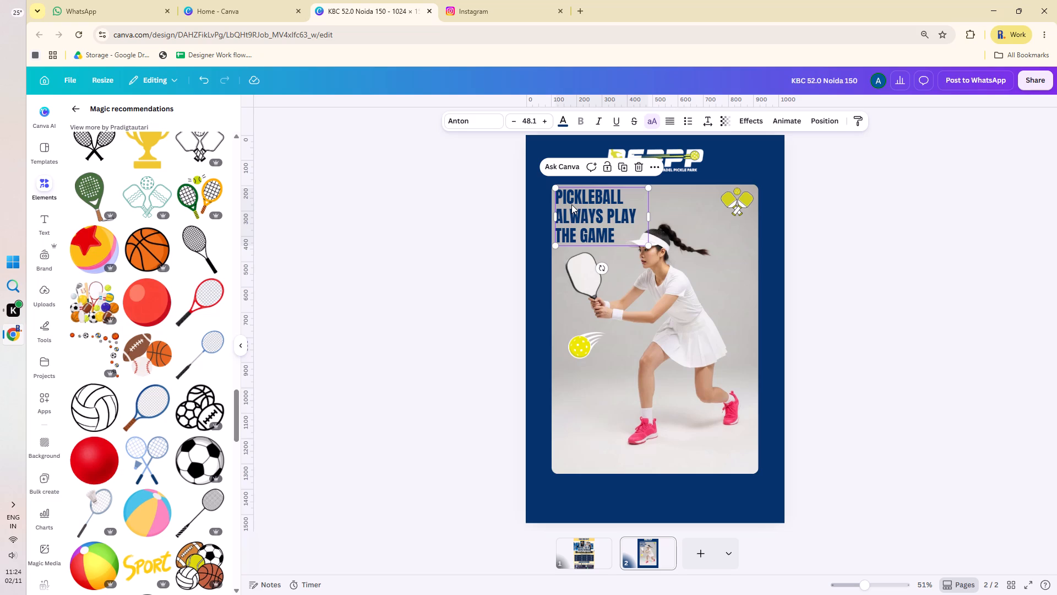
pyautogui.click(749, 122)
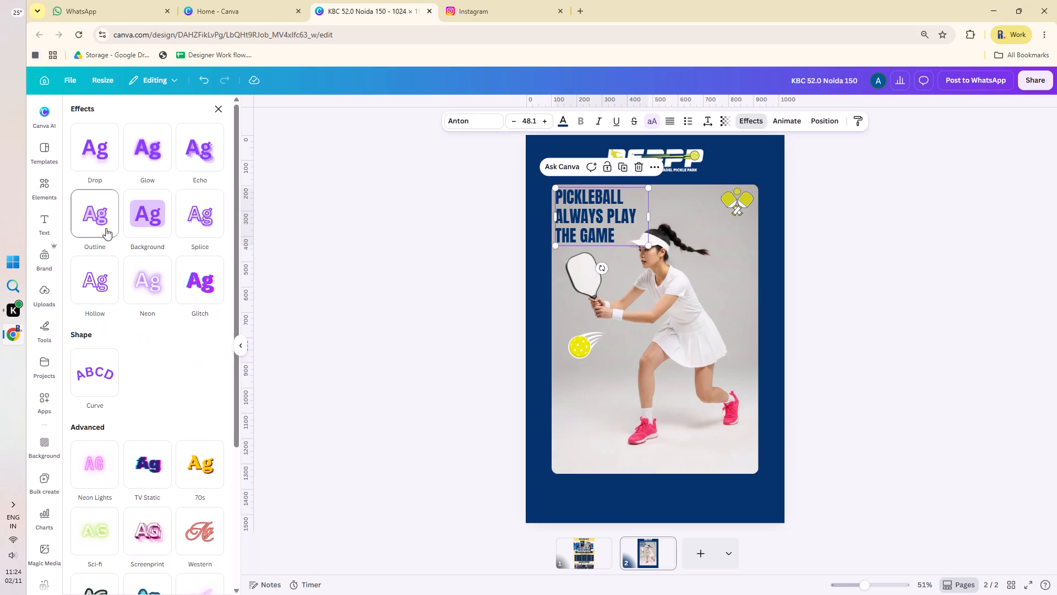
pyautogui.click(99, 220)
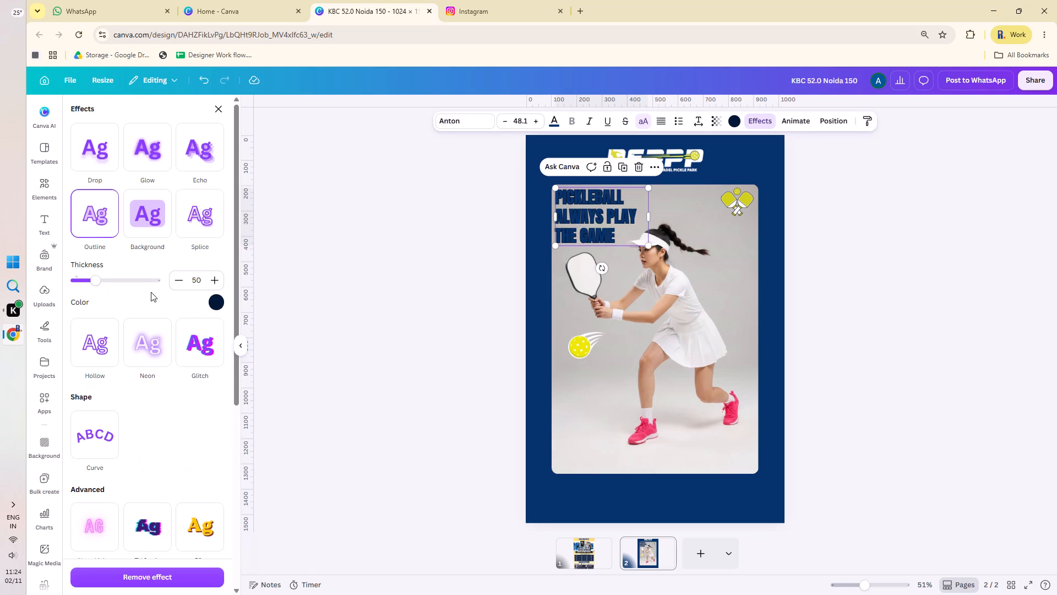
pyautogui.click(211, 300)
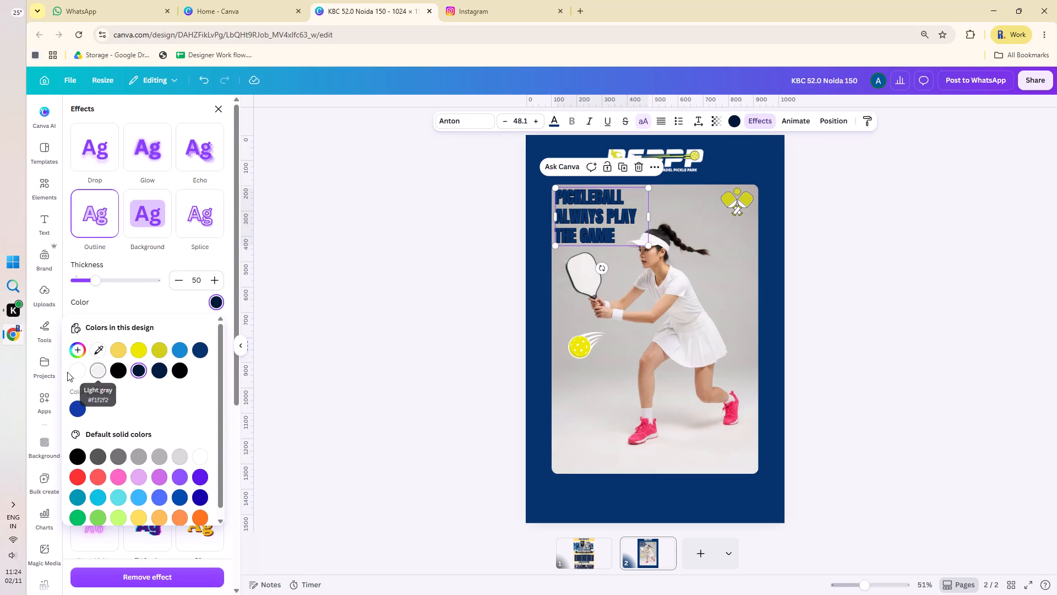
pyautogui.click(72, 366)
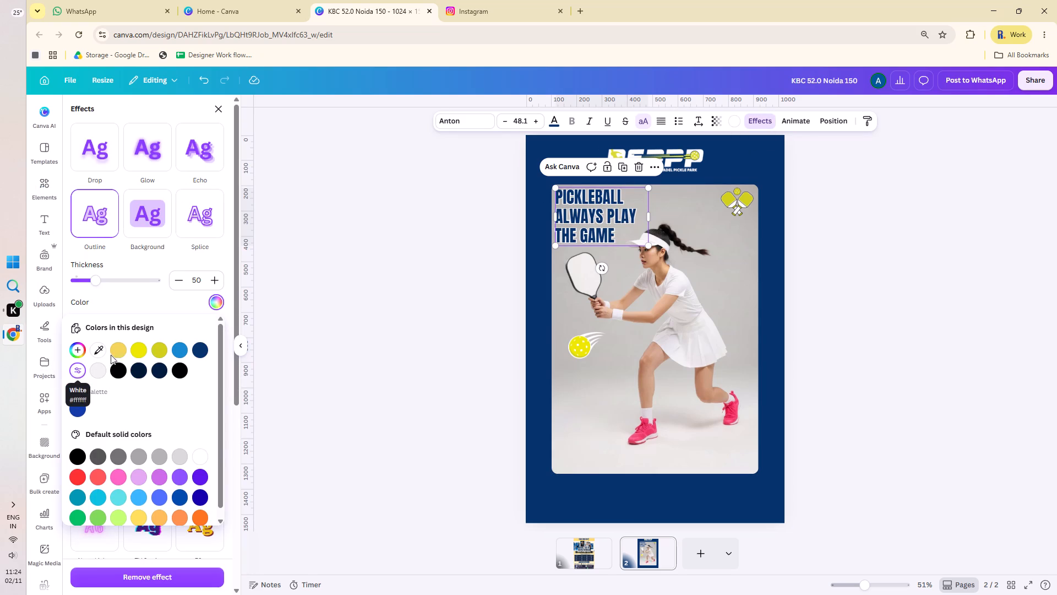
pyautogui.doubleClick(295, 258)
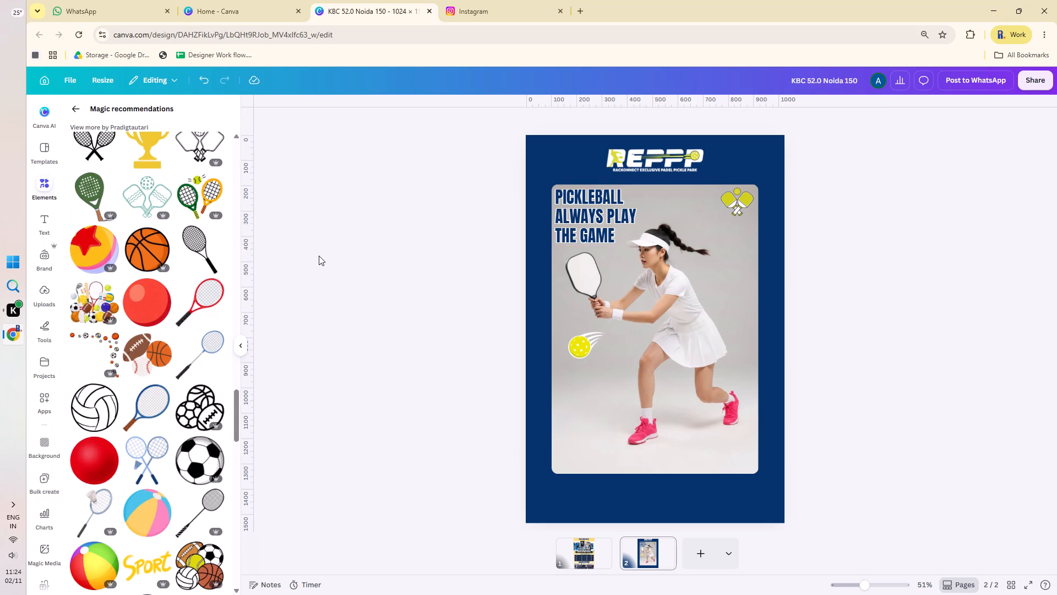
# Recolour the headline text in the bright yellow already used in the design.
pyautogui.click(582, 203)
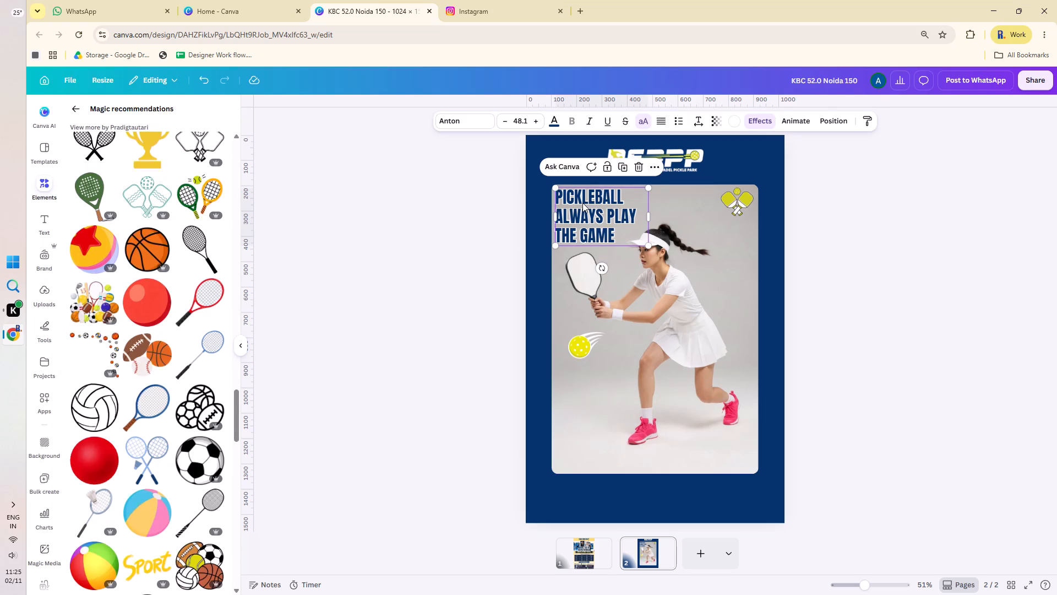
pyautogui.click(554, 121)
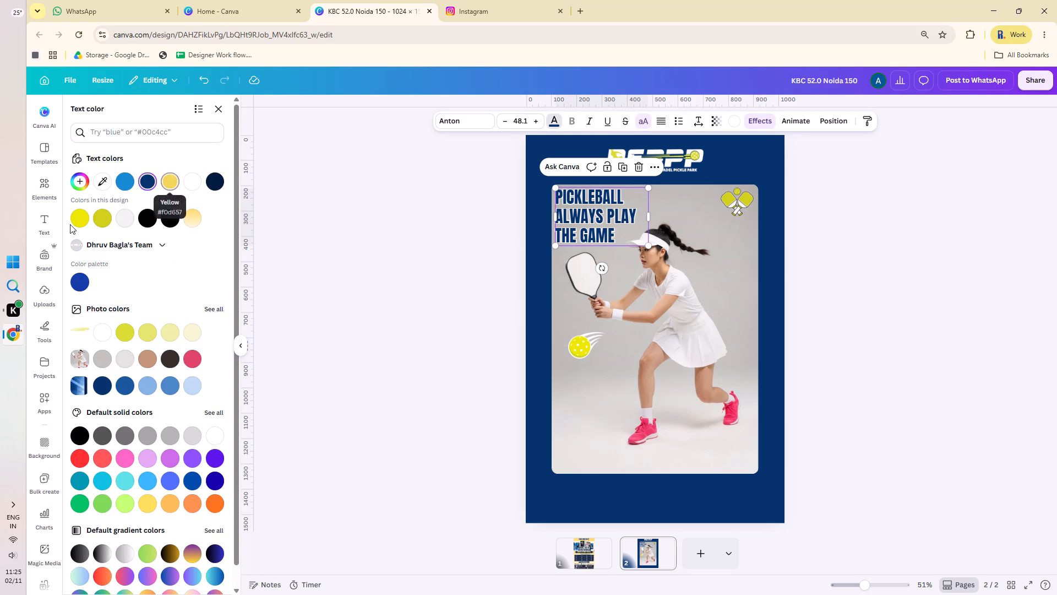
pyautogui.click(79, 223)
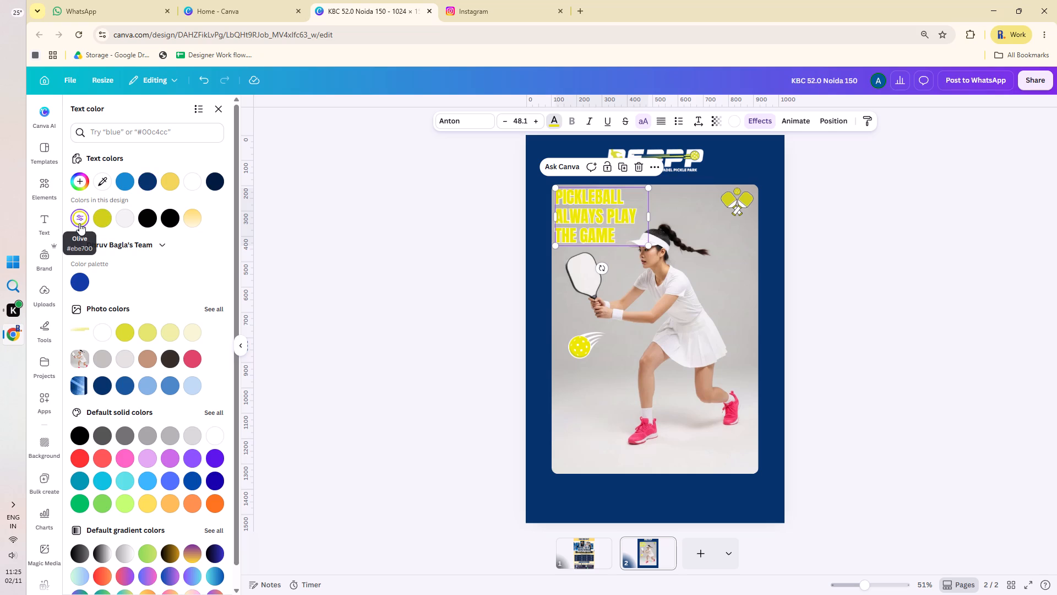
# Change the headline's outline colour to black.
pyautogui.click(766, 118)
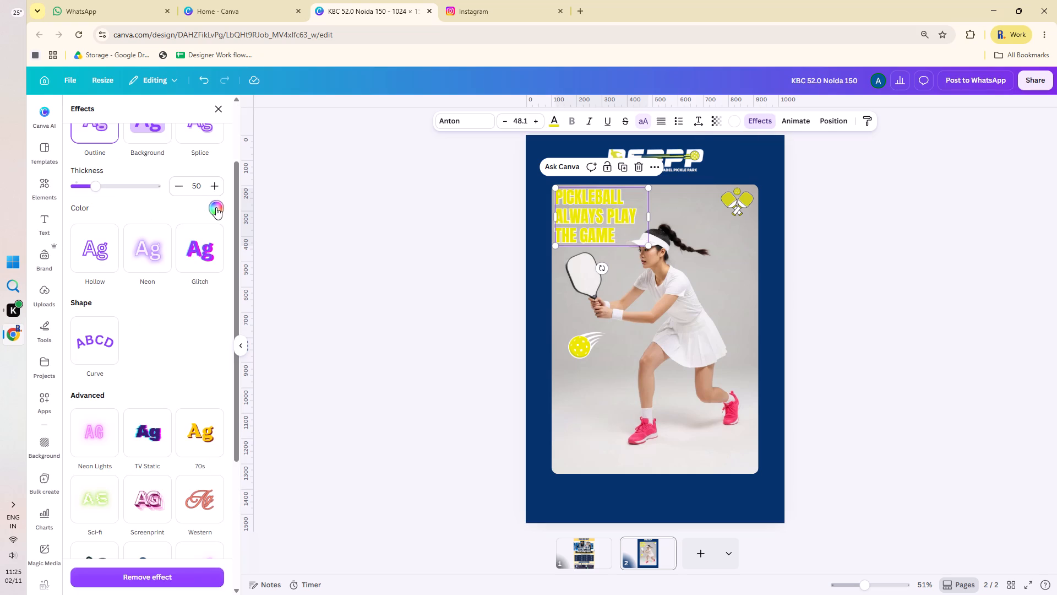
pyautogui.scroll(3, 194, 231)
pyautogui.click(222, 302)
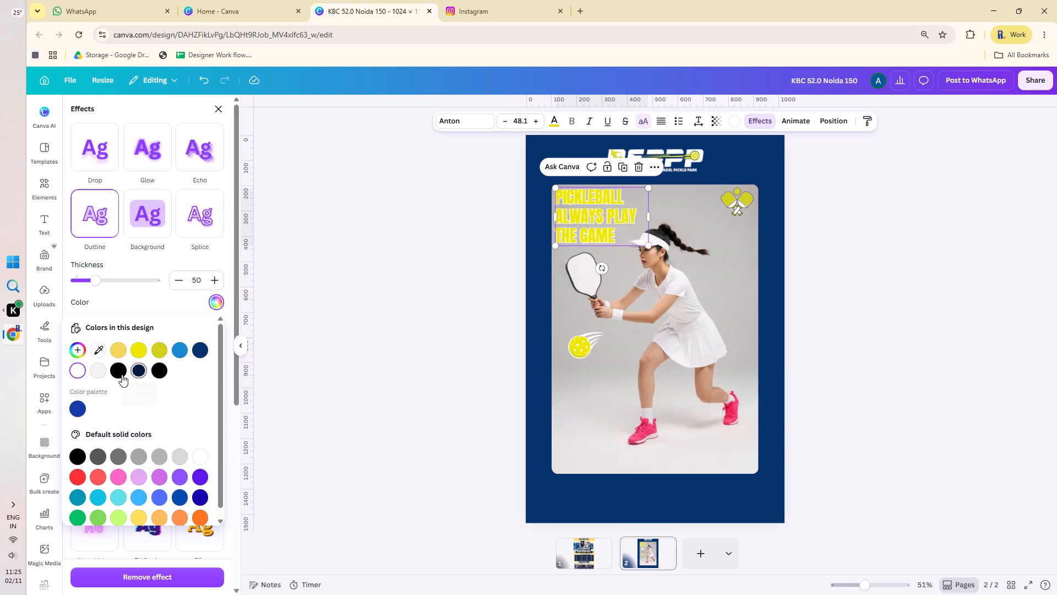
pyautogui.click(124, 372)
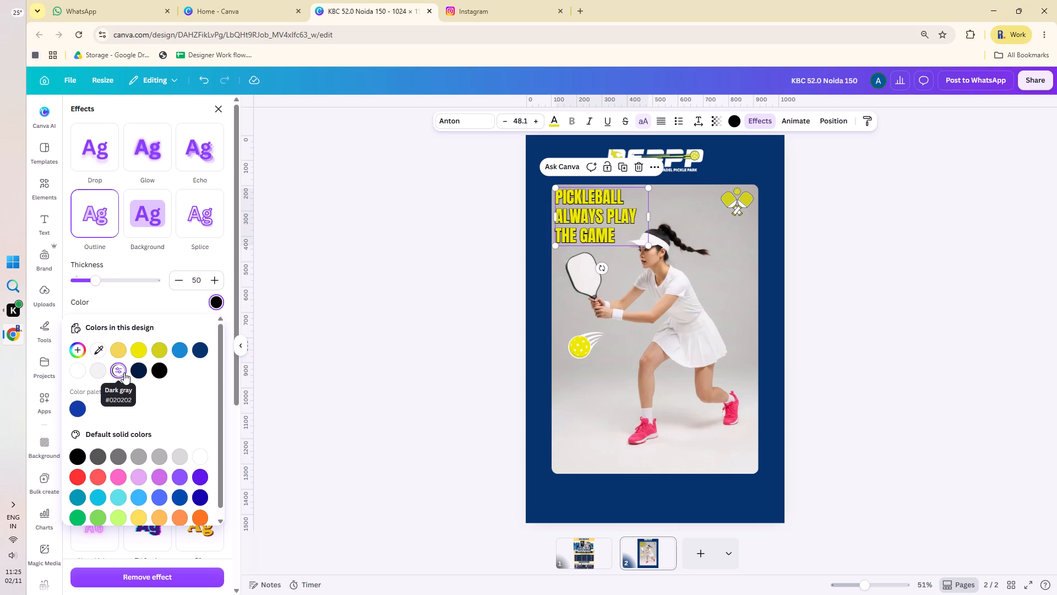
# Recolour the headline text with the design's linear gradient from #ffda6a to #fff7de.
pyautogui.click(286, 227)
pyautogui.click(286, 227)
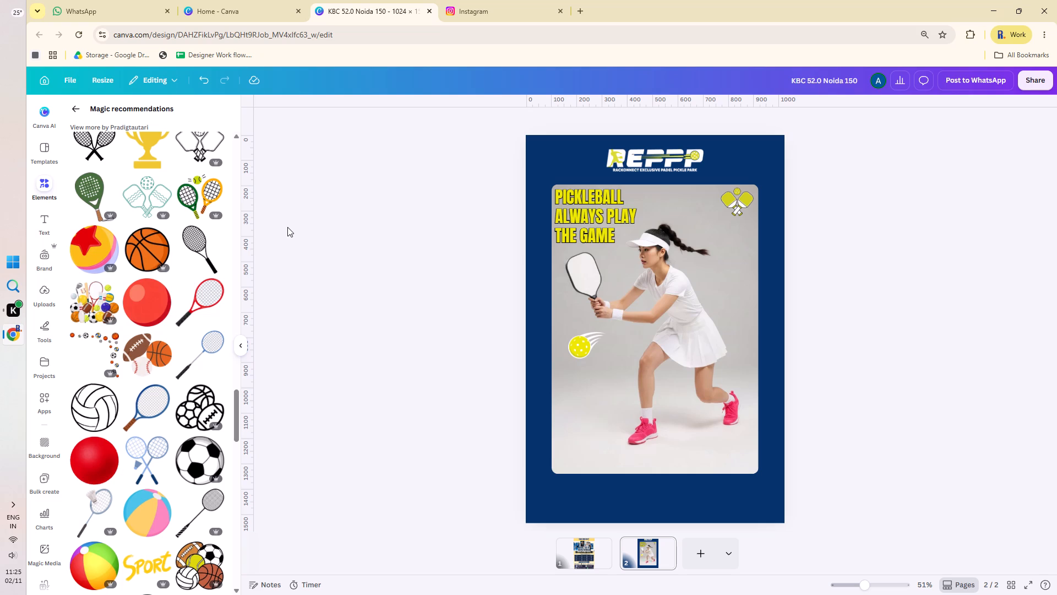
pyautogui.click(593, 214)
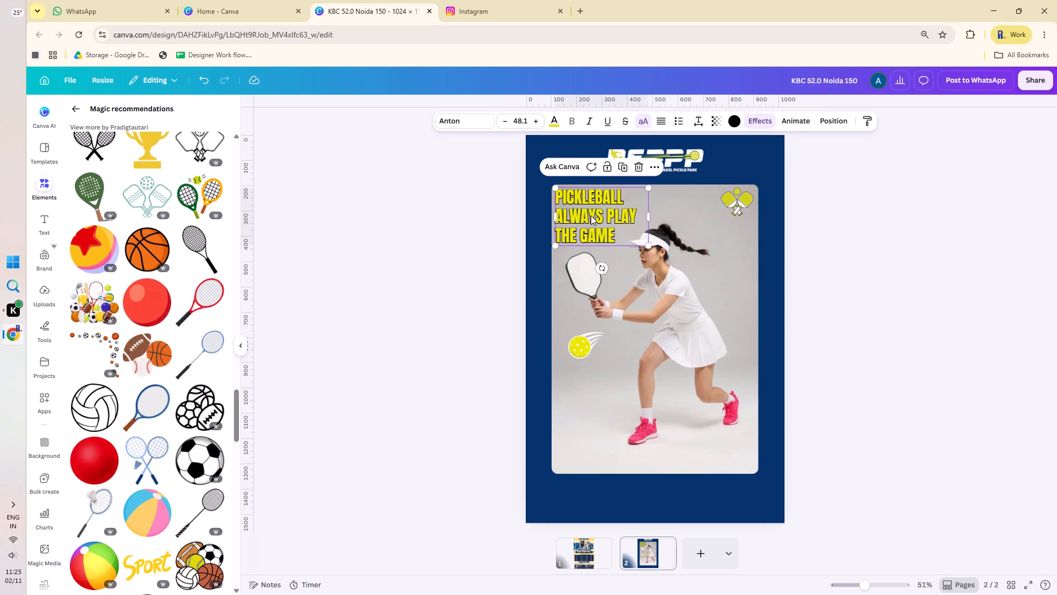
pyautogui.click(549, 116)
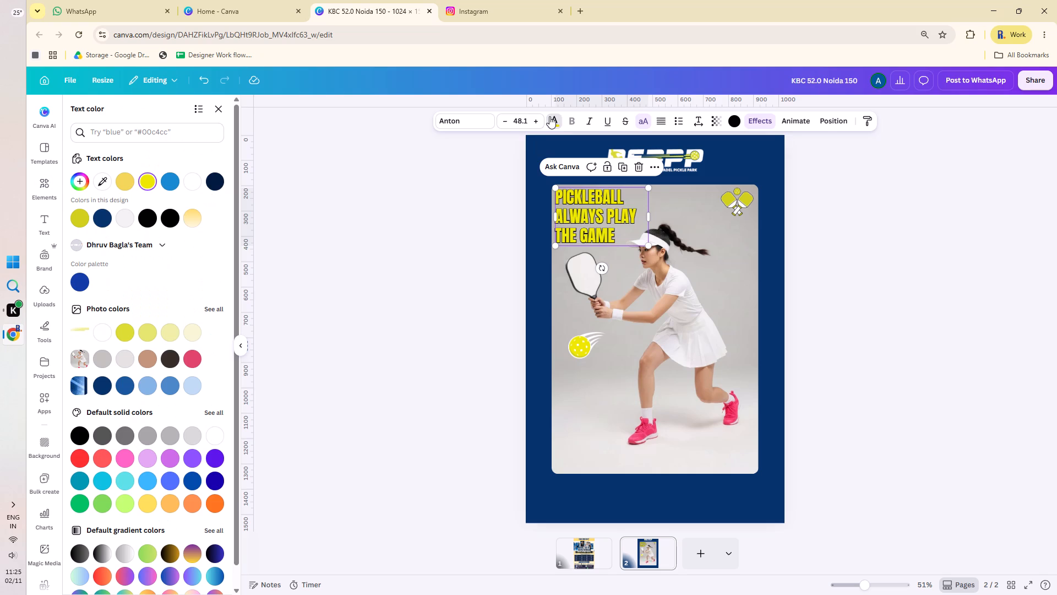
pyautogui.click(193, 219)
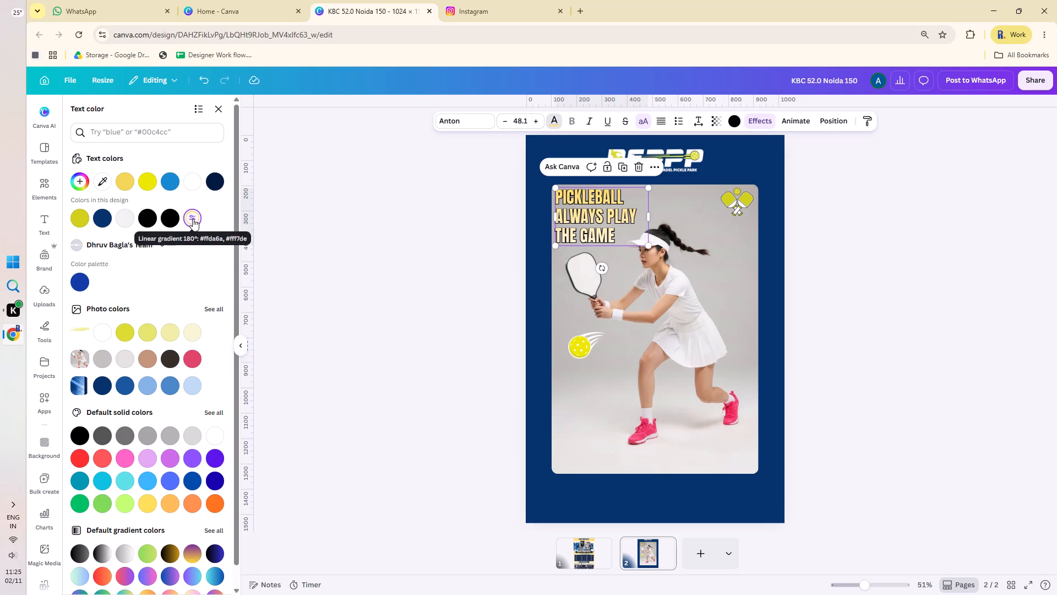
pyautogui.doubleClick(444, 256)
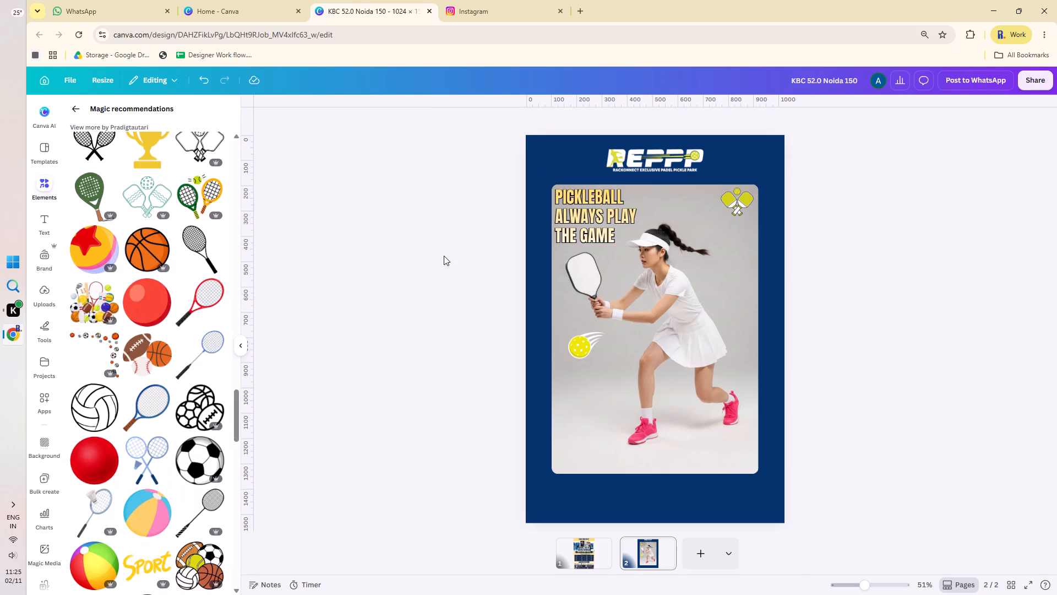
# Recolour the yellow-green areas of the crossed-paddles graphic in the golden yellow already used in the design.
pyautogui.click(726, 202)
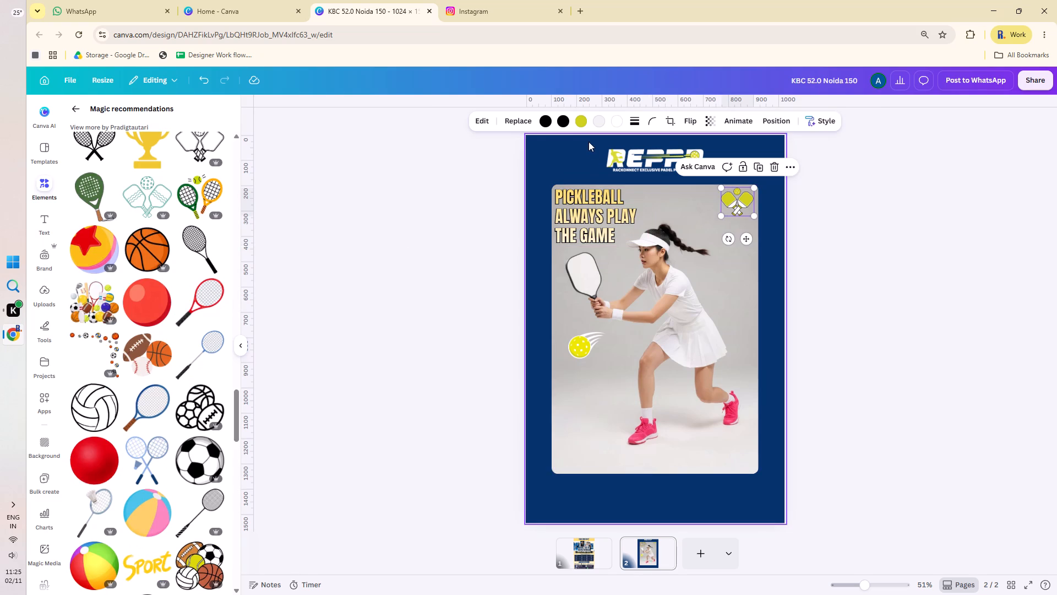
pyautogui.click(577, 124)
pyautogui.click(74, 246)
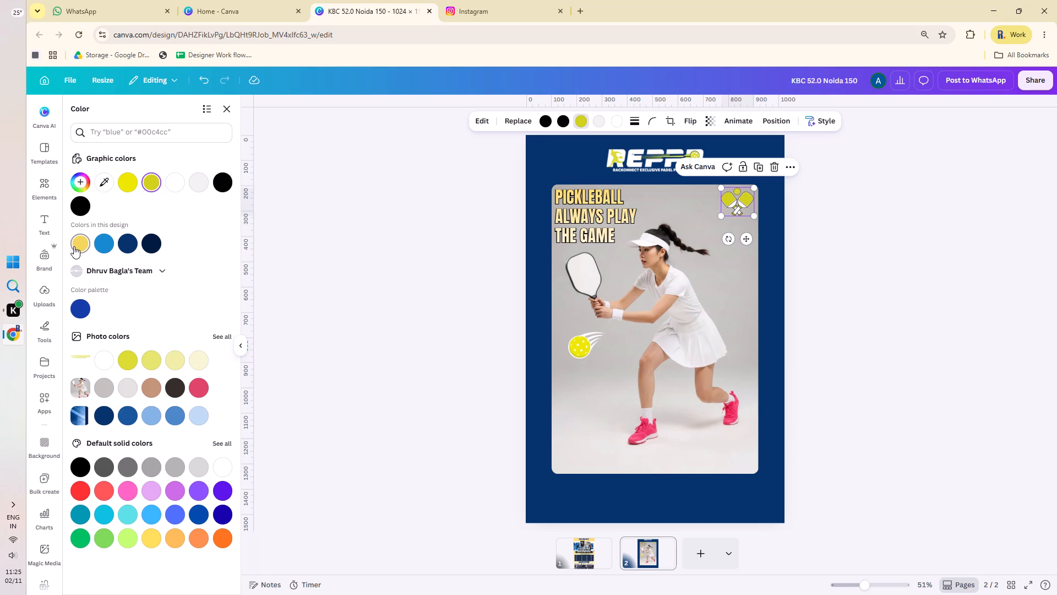
pyautogui.doubleClick(330, 224)
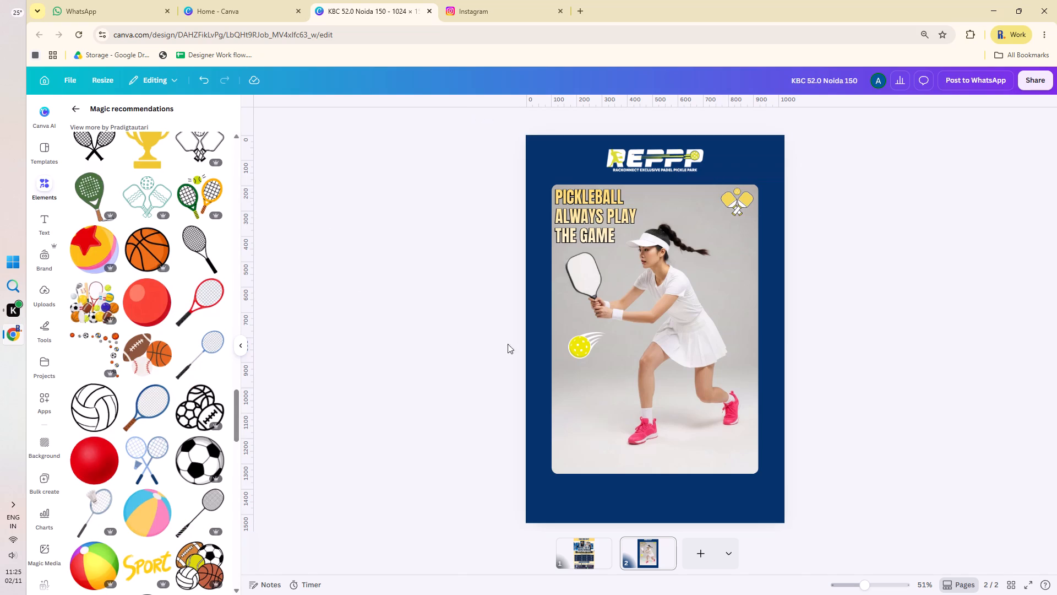
# Recolour both yellow shades of the flying ball graphic in the design's golden yellow.
pyautogui.click(579, 345)
pyautogui.click(596, 119)
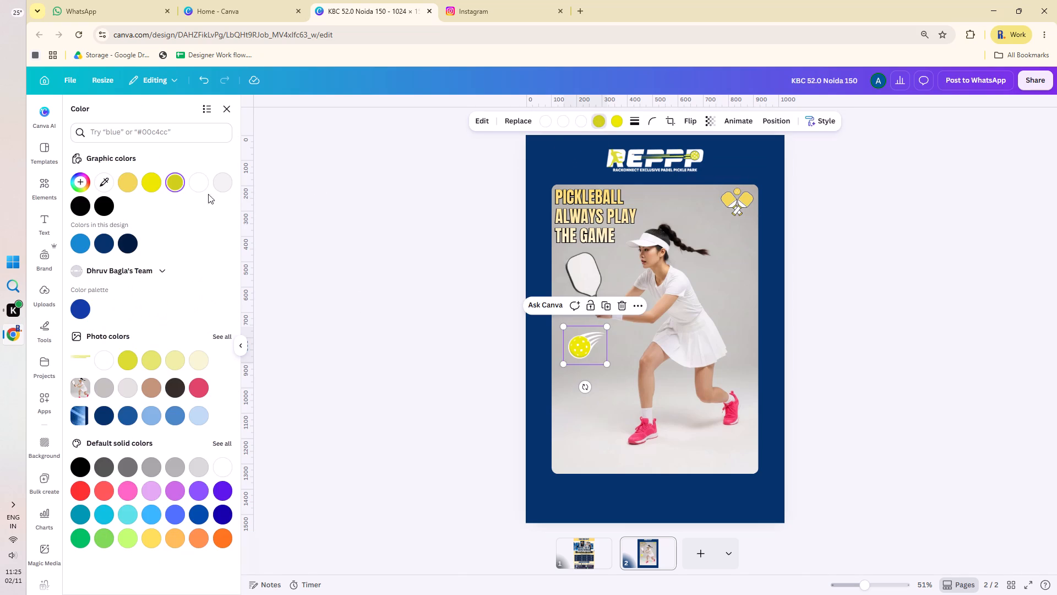
pyautogui.click(135, 184)
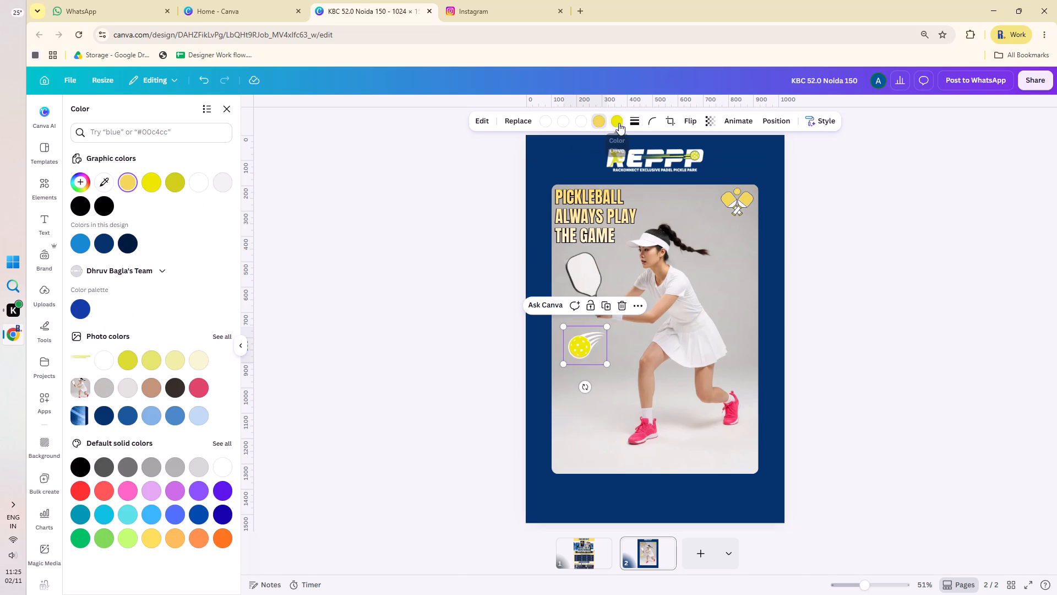
pyautogui.click(619, 123)
pyautogui.click(119, 187)
pyautogui.doubleClick(343, 226)
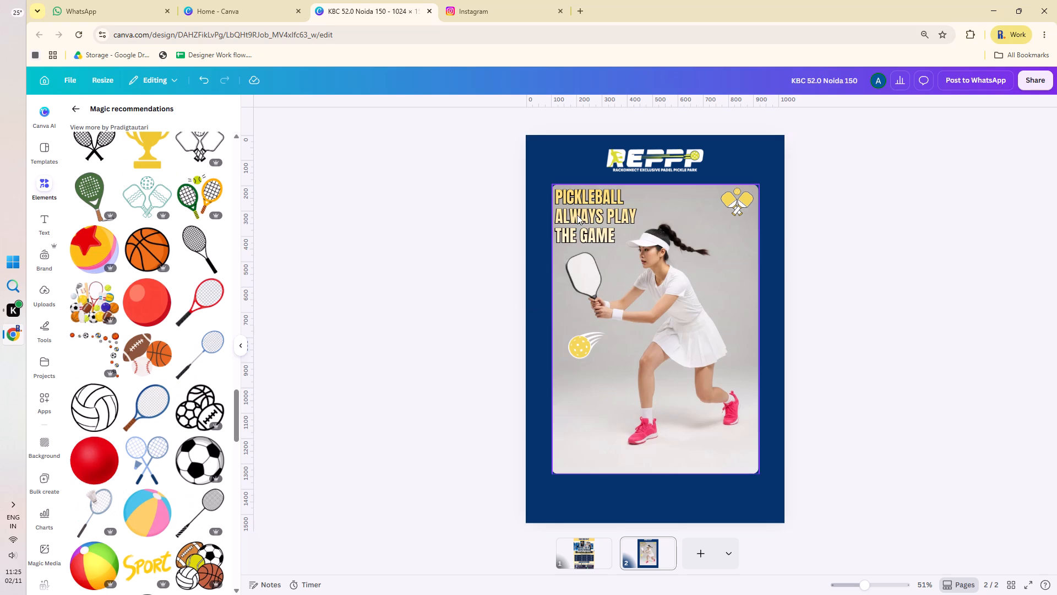
# Move the headline down to the lower-left part of the photo, below the ball and slightly inside the photo's edge.
pyautogui.moveTo(579, 215); pyautogui.dragTo(580, 399)
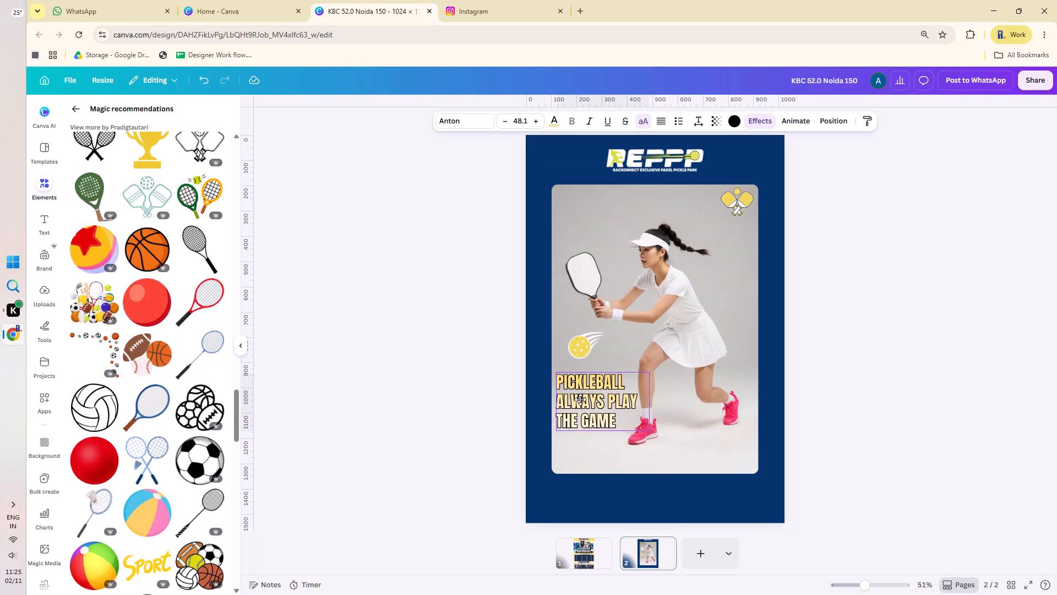
pyautogui.moveTo(580, 399); pyautogui.dragTo(577, 404)
pyautogui.click(421, 396)
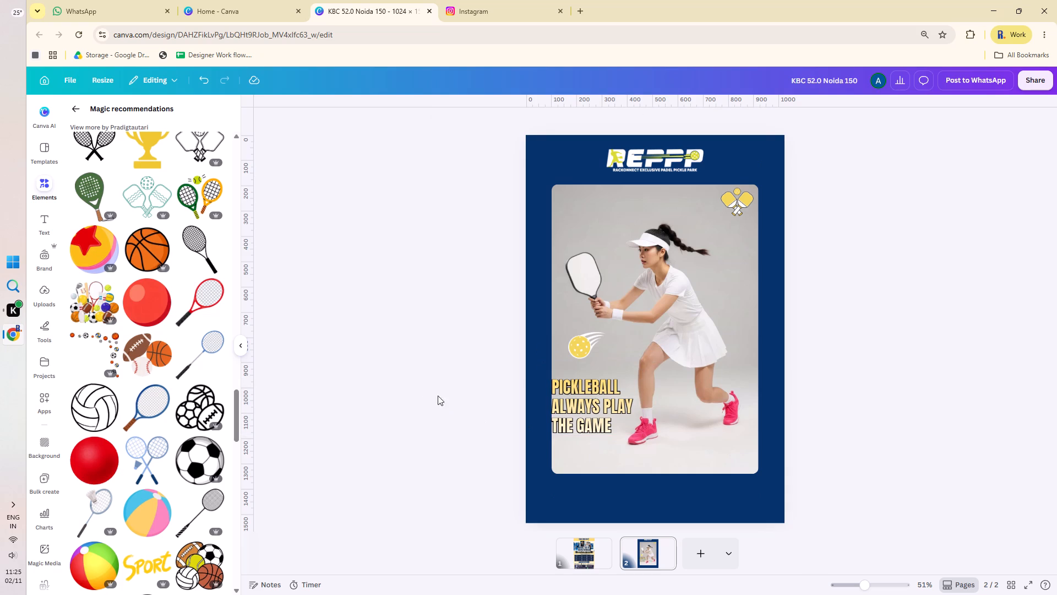
pyautogui.moveTo(565, 400); pyautogui.dragTo(571, 400)
pyautogui.click(472, 419)
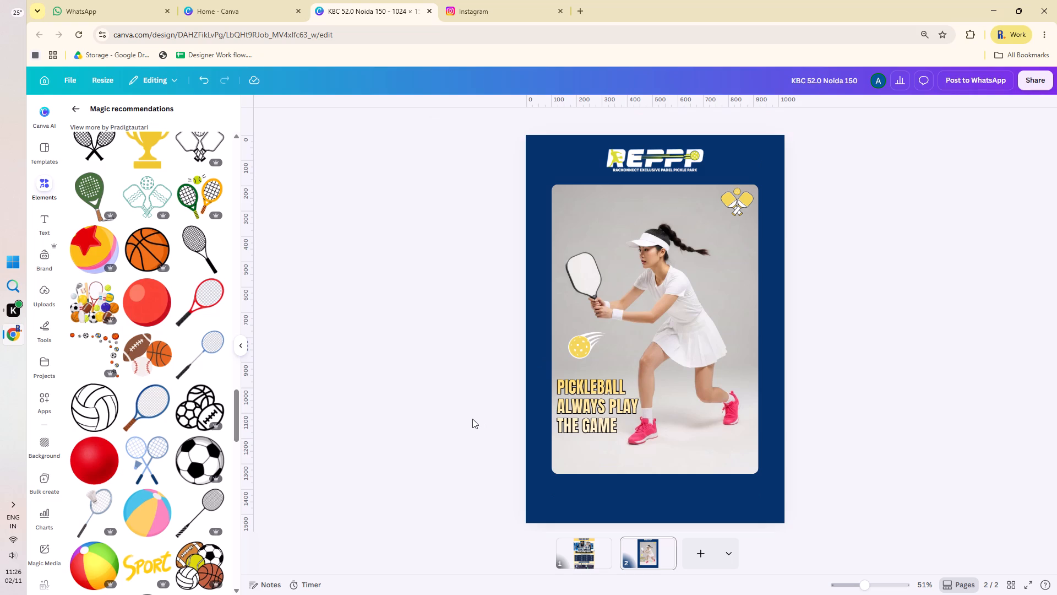
# Move the crossed-paddles graphic to the upper-left corner of the photo.
pyautogui.moveTo(733, 199); pyautogui.dragTo(549, 202)
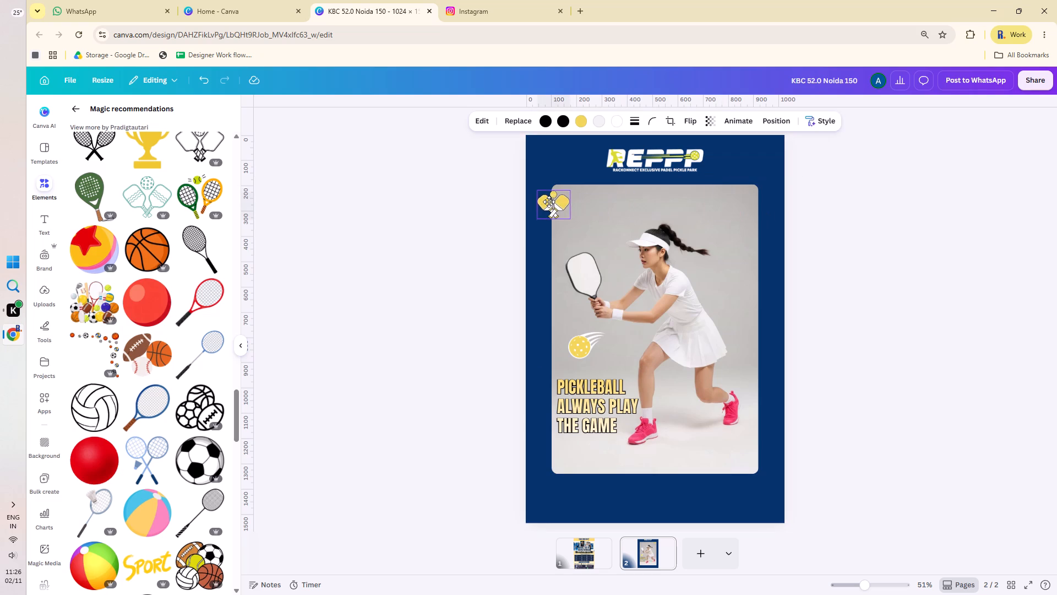
pyautogui.moveTo(549, 202); pyautogui.dragTo(570, 200)
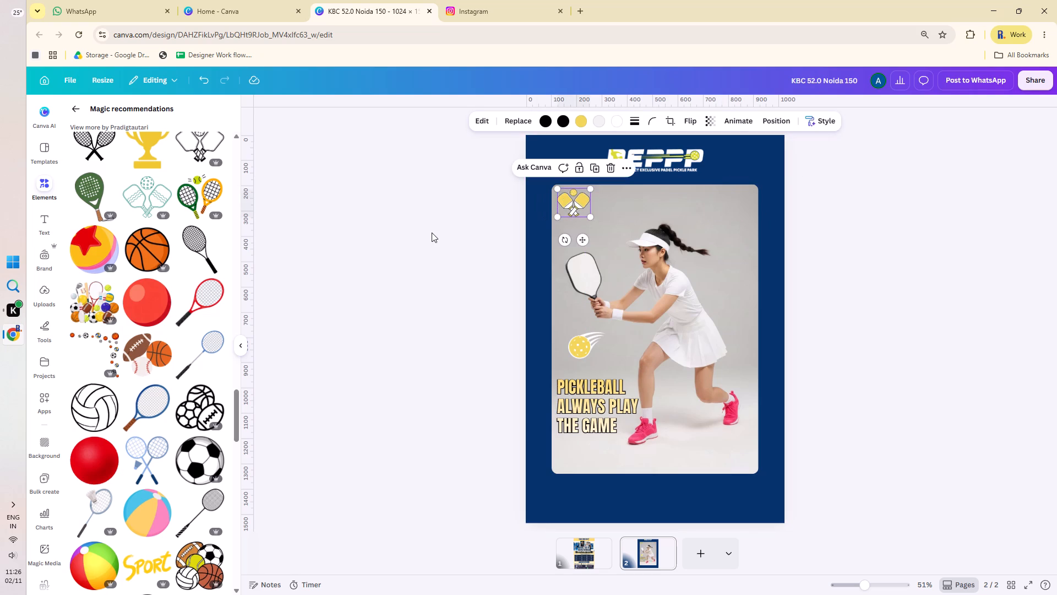
pyautogui.click(432, 232)
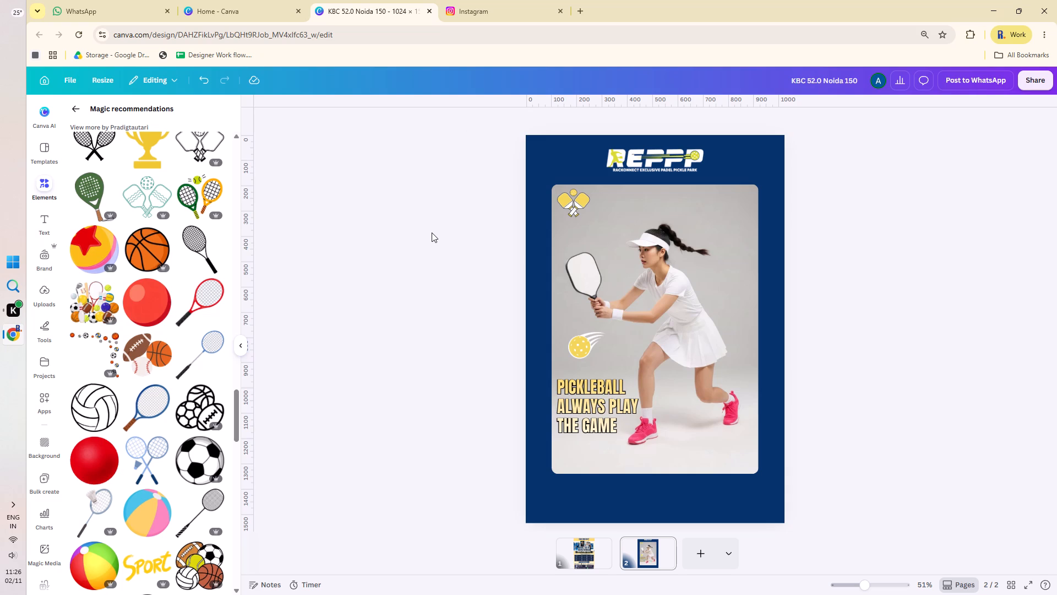
# Add the blue GO TEAM! pennant graphic, shrink it and place it in the page's bottom-left corner.
pyautogui.scroll(-17, 122, 367)
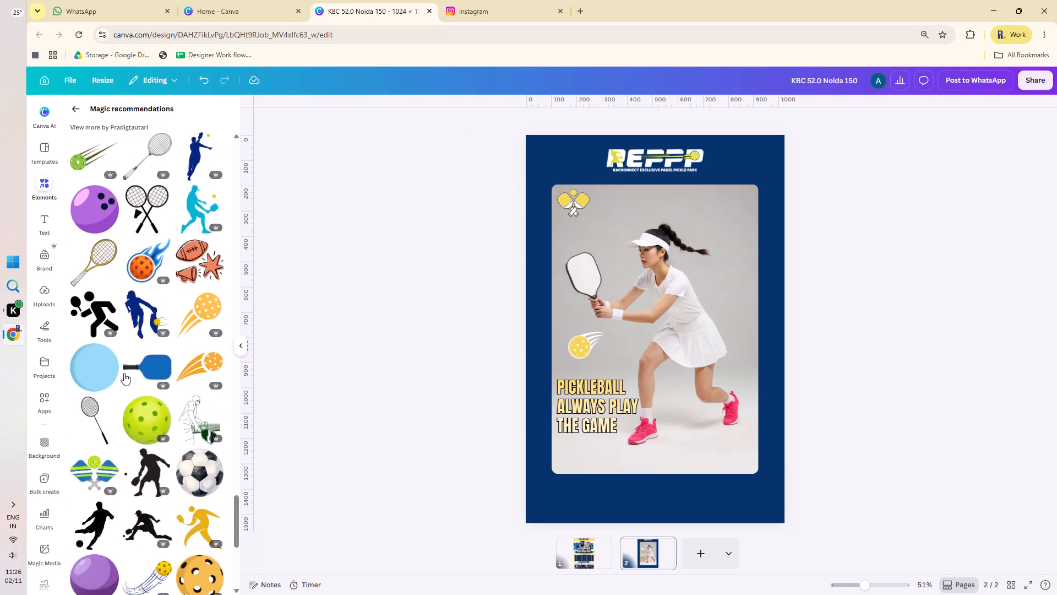
pyautogui.scroll(4, 124, 373)
pyautogui.click(98, 321)
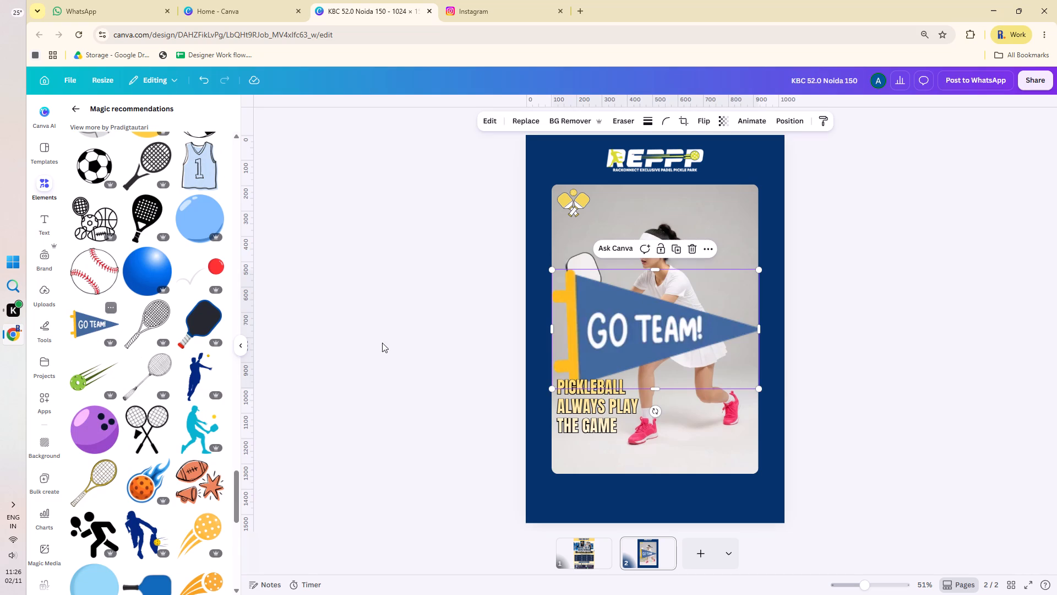
pyautogui.moveTo(759, 271); pyautogui.dragTo(720, 305)
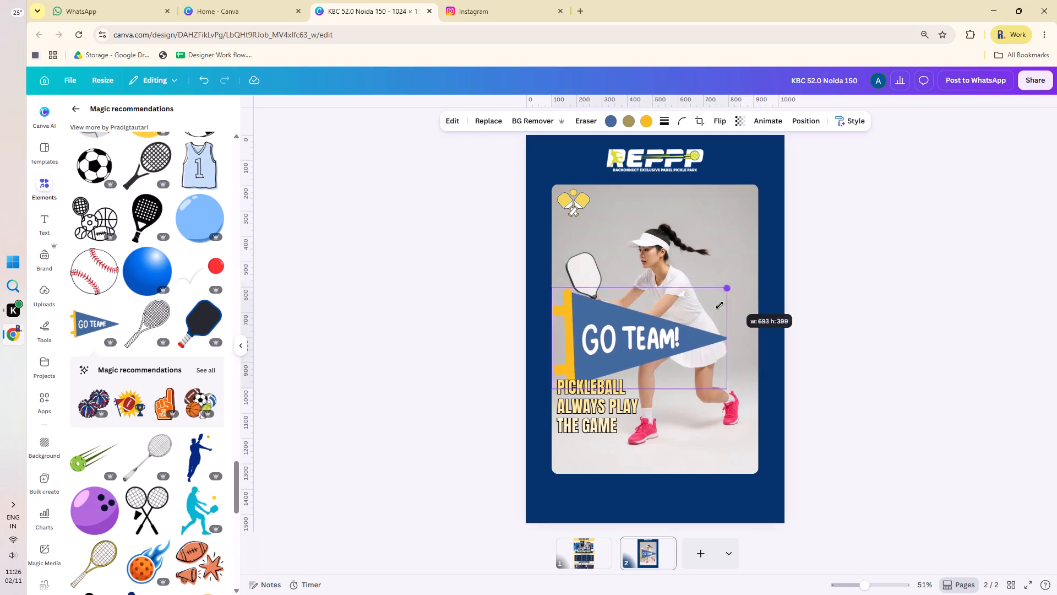
pyautogui.moveTo(720, 305); pyautogui.dragTo(655, 360)
pyautogui.moveTo(608, 363); pyautogui.dragTo(578, 496)
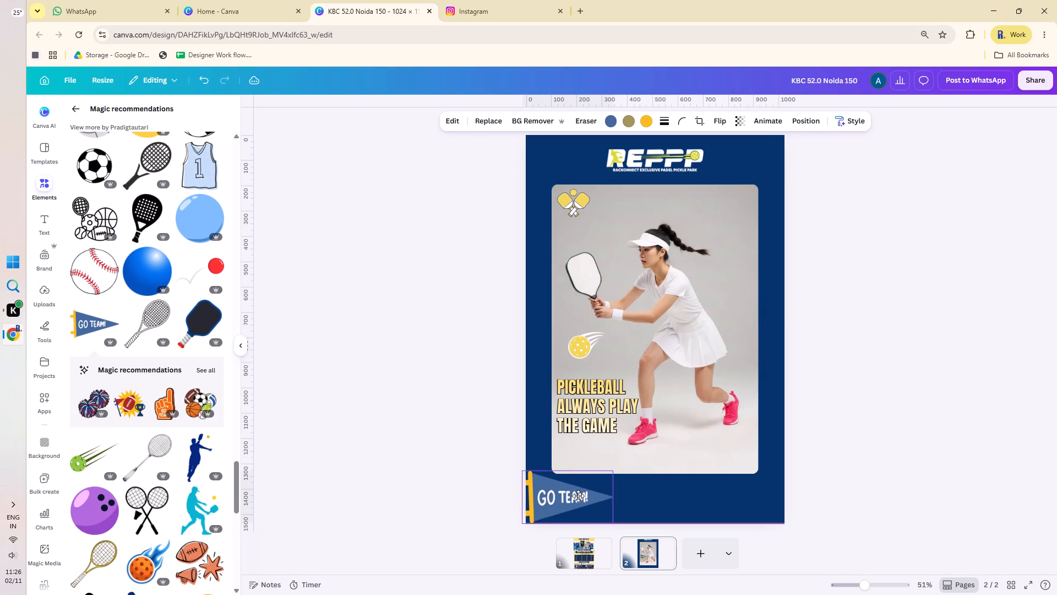
pyautogui.moveTo(578, 496); pyautogui.dragTo(581, 494)
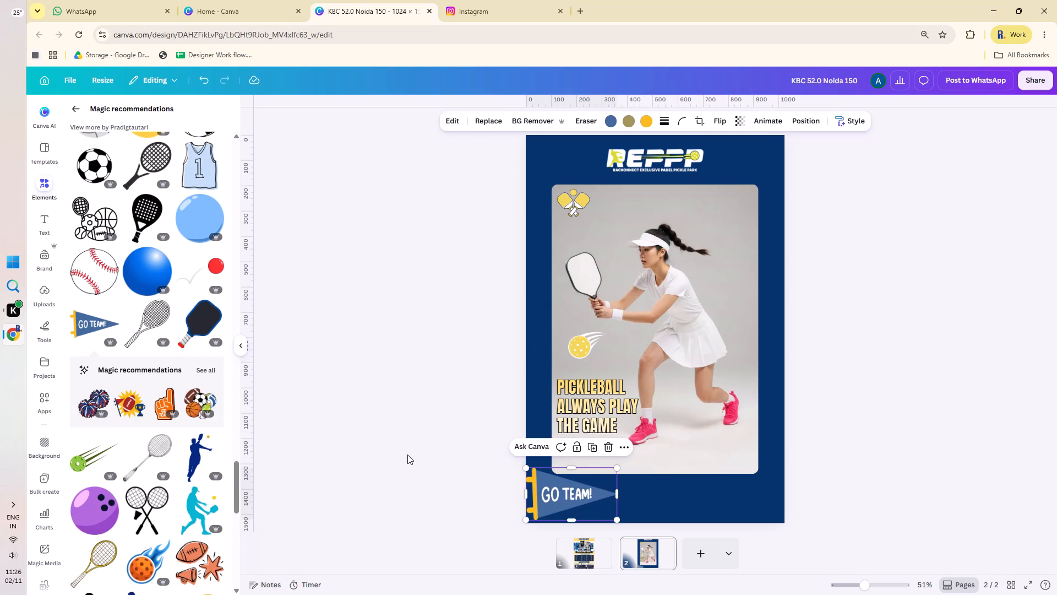
pyautogui.click(407, 455)
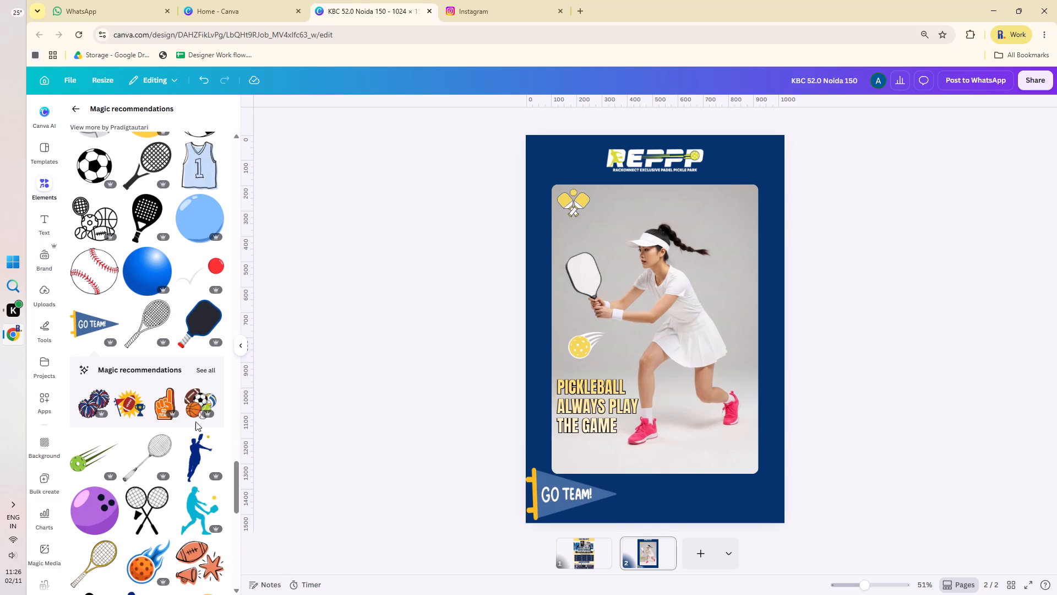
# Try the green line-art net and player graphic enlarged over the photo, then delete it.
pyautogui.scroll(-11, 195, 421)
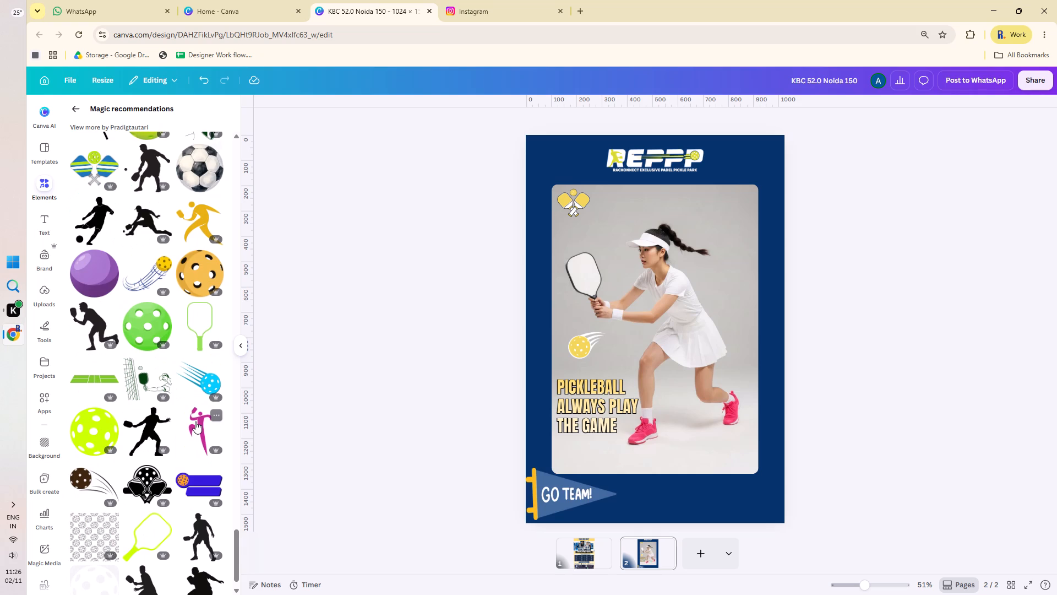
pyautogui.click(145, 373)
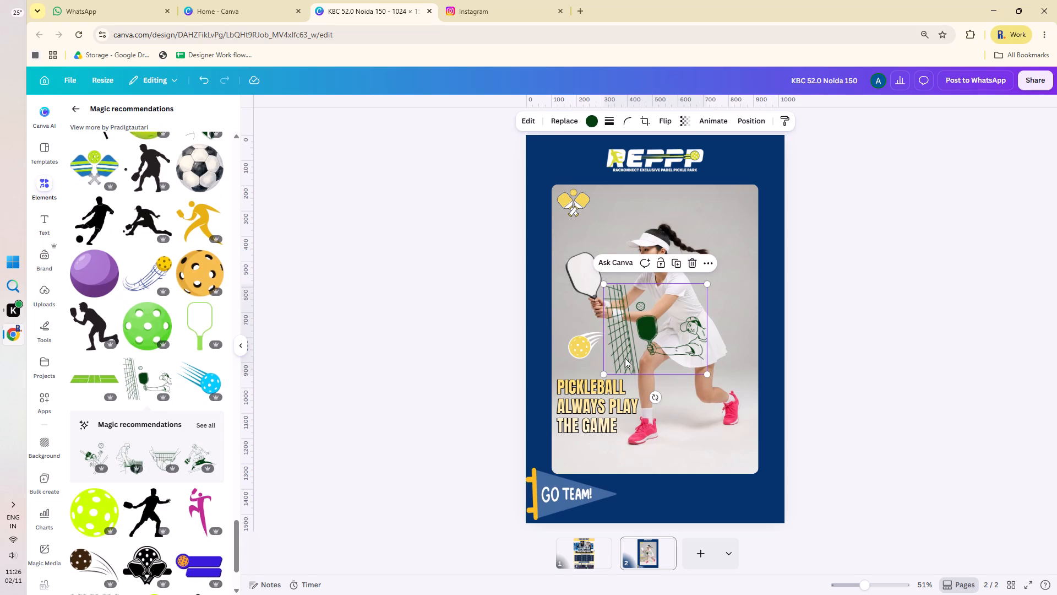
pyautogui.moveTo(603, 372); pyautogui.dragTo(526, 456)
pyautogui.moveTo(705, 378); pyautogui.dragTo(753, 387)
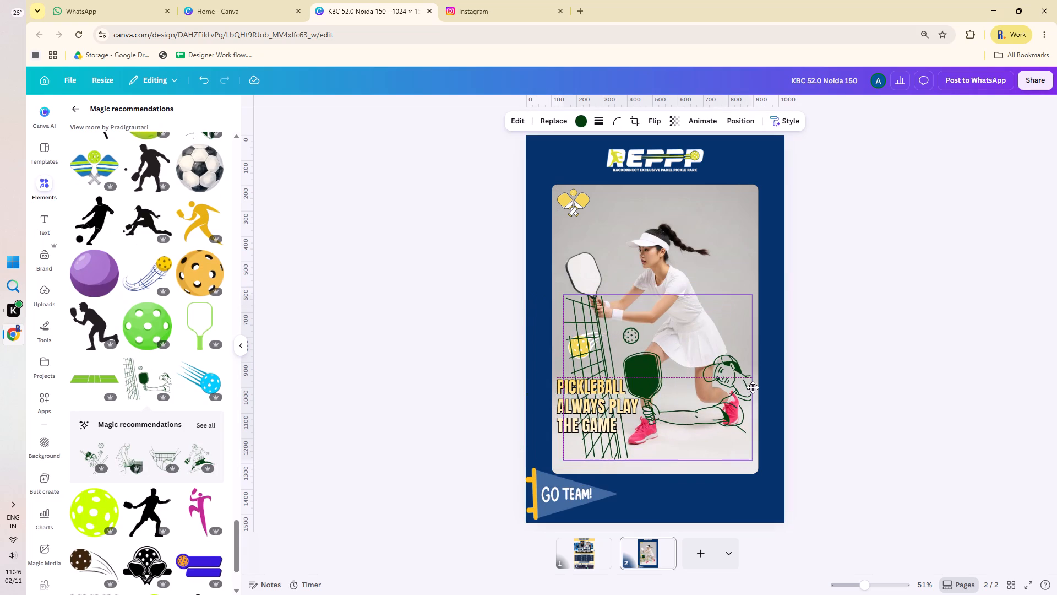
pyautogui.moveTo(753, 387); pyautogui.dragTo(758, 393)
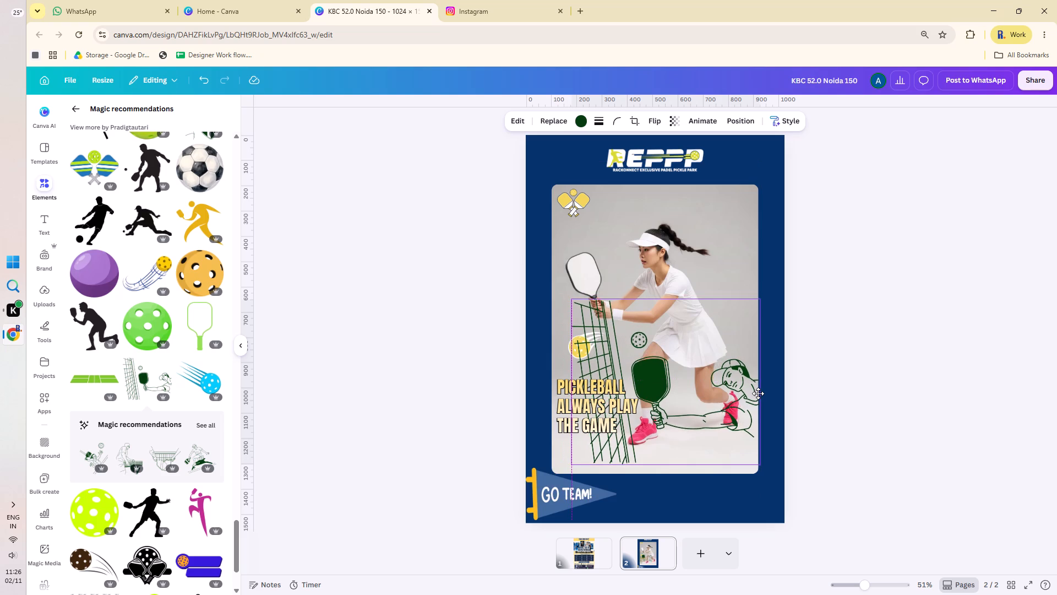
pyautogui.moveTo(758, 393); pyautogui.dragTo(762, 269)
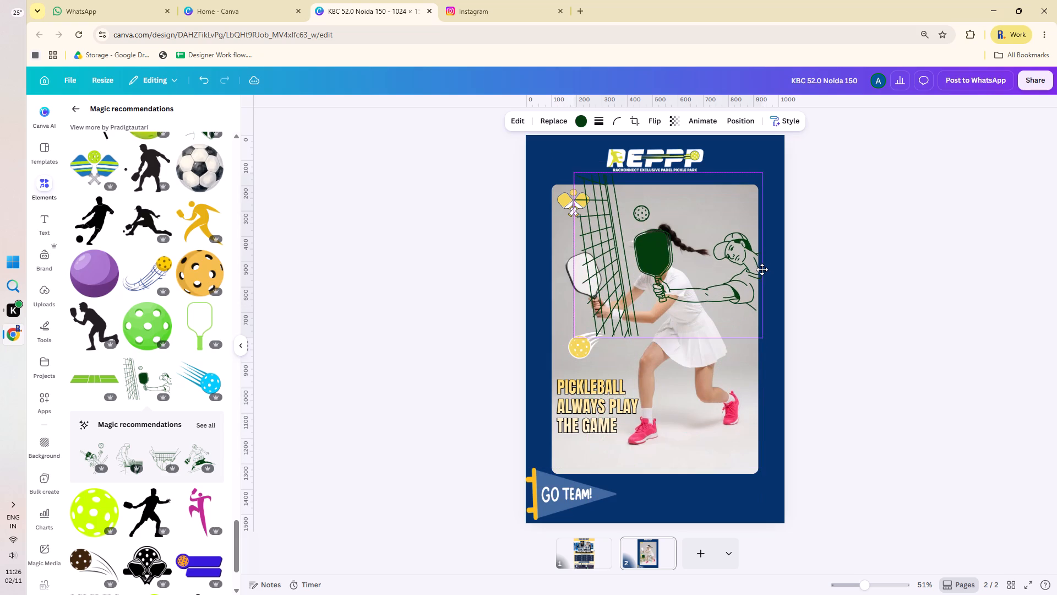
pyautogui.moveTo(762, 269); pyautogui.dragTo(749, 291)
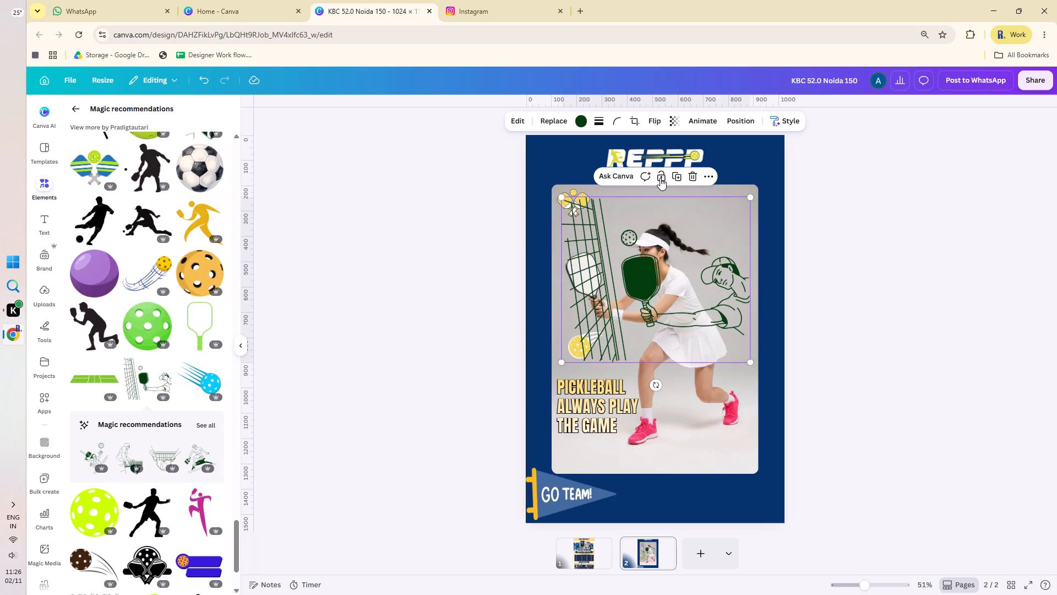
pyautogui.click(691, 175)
# Browse further through the recommended graphics for another pickleball element.
pyautogui.scroll(-2, 183, 420)
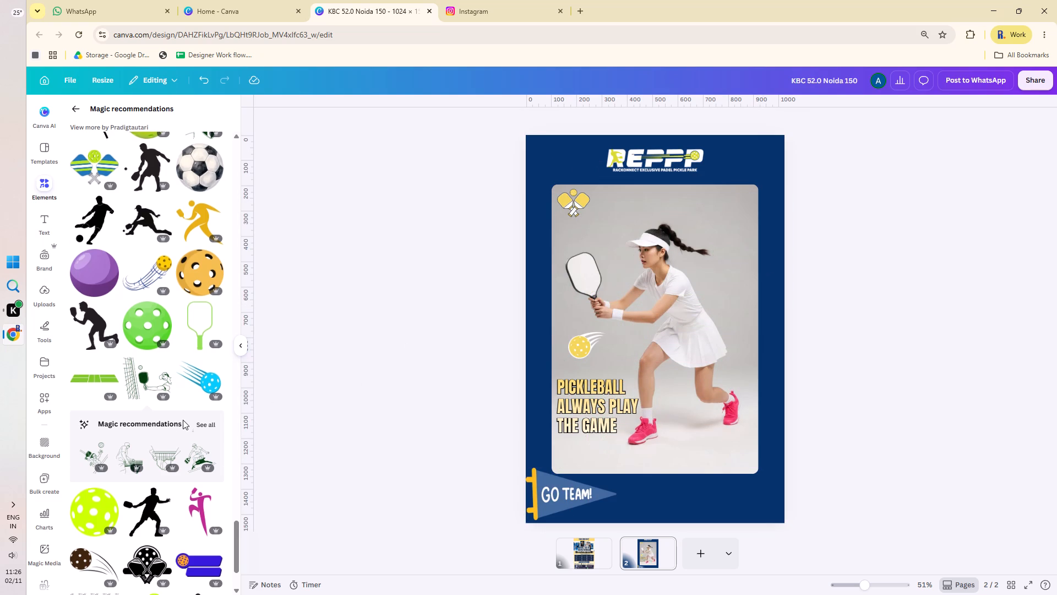
pyautogui.scroll(-2, 183, 420)
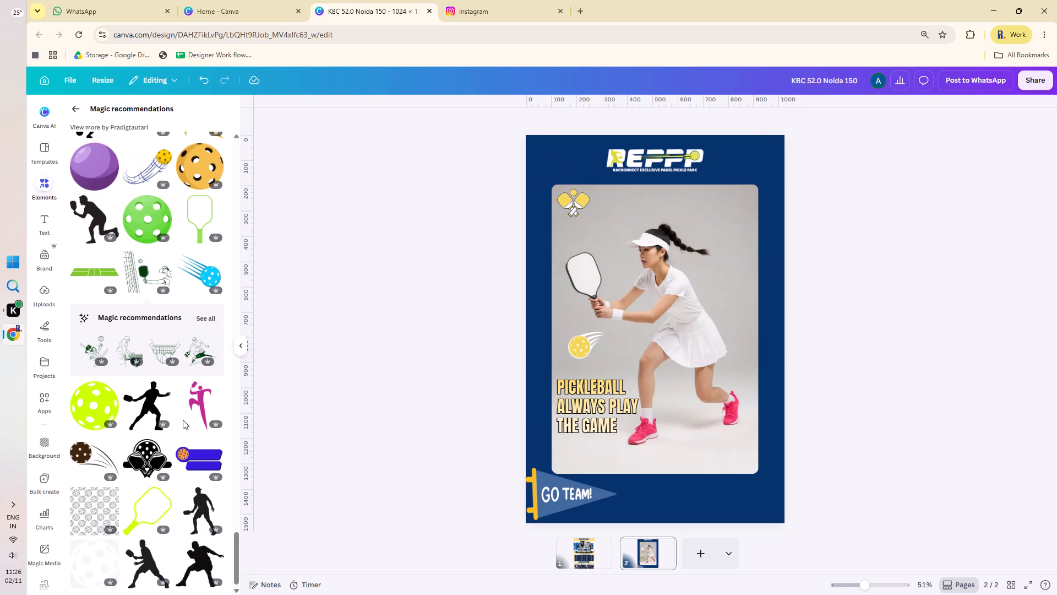
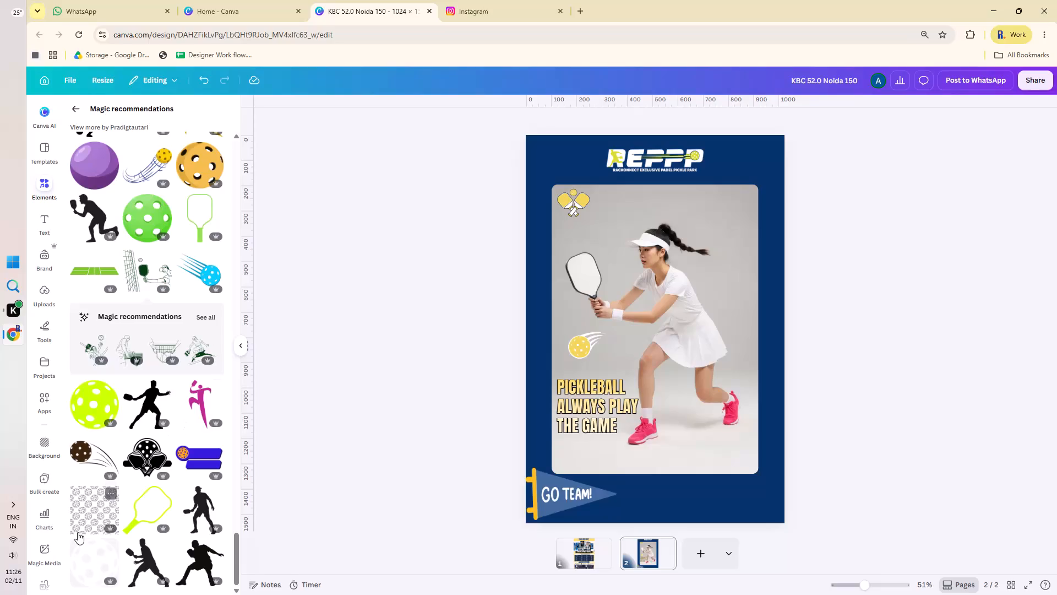
# Look back through the recommended graphics for another pickleball element to use on the poster.
pyautogui.scroll(-4, 78, 532)
pyautogui.scroll(5, 149, 511)
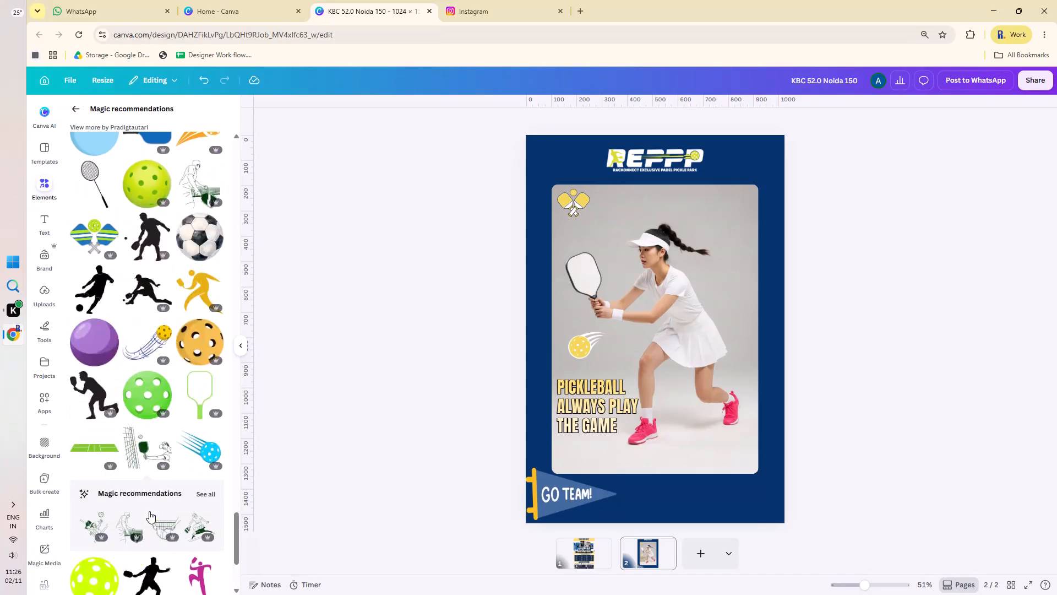
pyautogui.scroll(12, 149, 511)
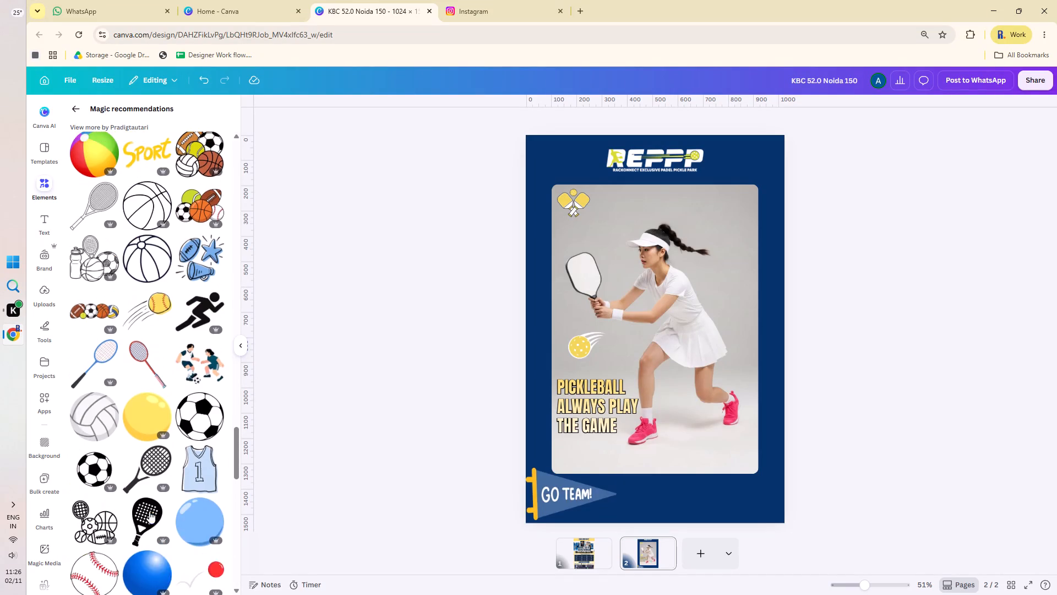
pyautogui.scroll(19, 149, 511)
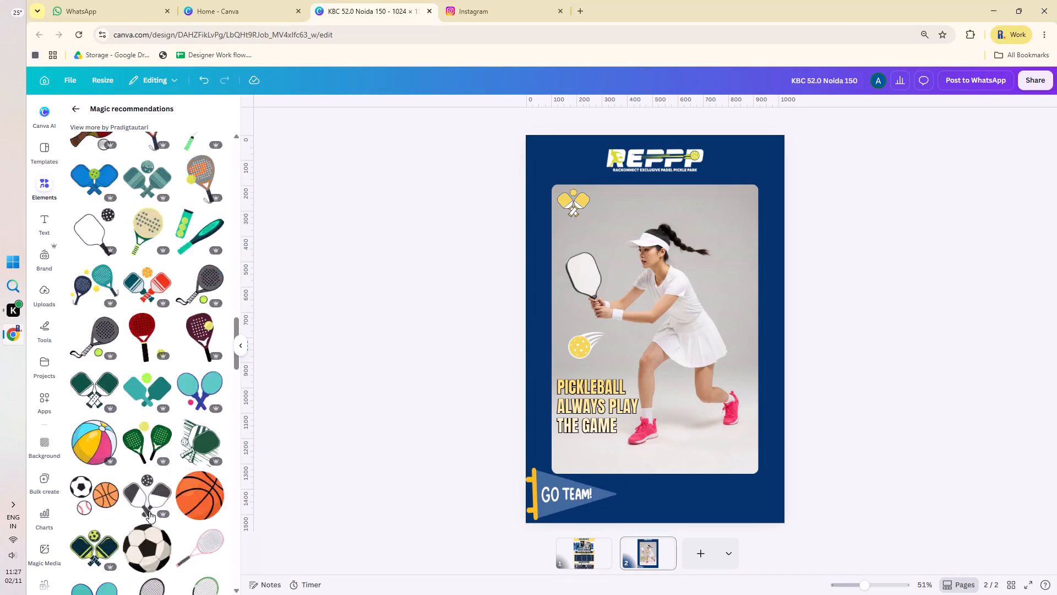
pyautogui.scroll(17, 149, 511)
pyautogui.scroll(4, 149, 511)
pyautogui.scroll(-4, 149, 511)
pyautogui.scroll(5, 149, 511)
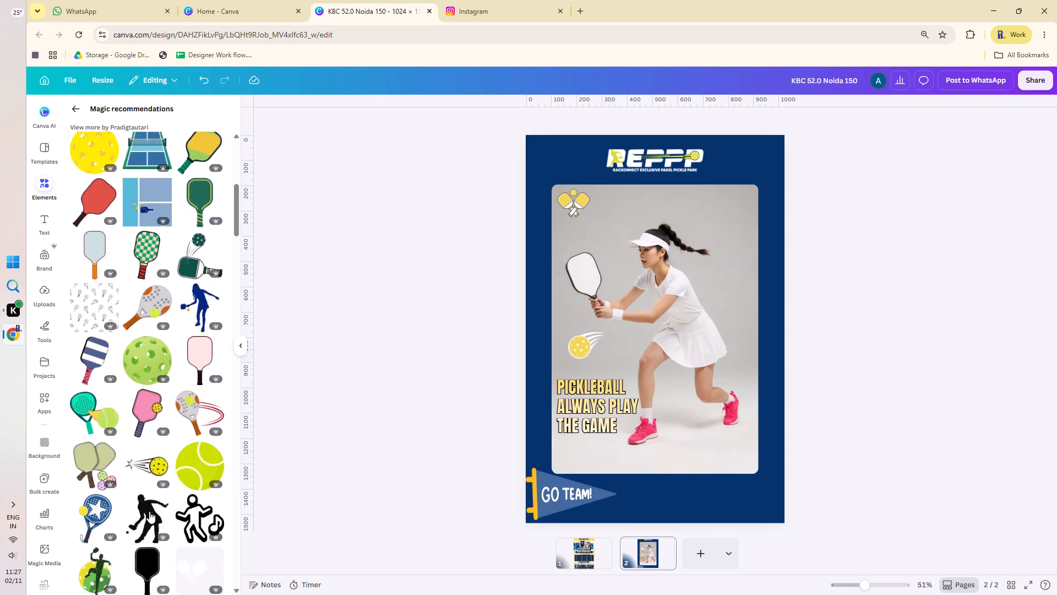
pyautogui.scroll(1, 149, 511)
pyautogui.scroll(-2, 149, 511)
pyautogui.scroll(11, 149, 511)
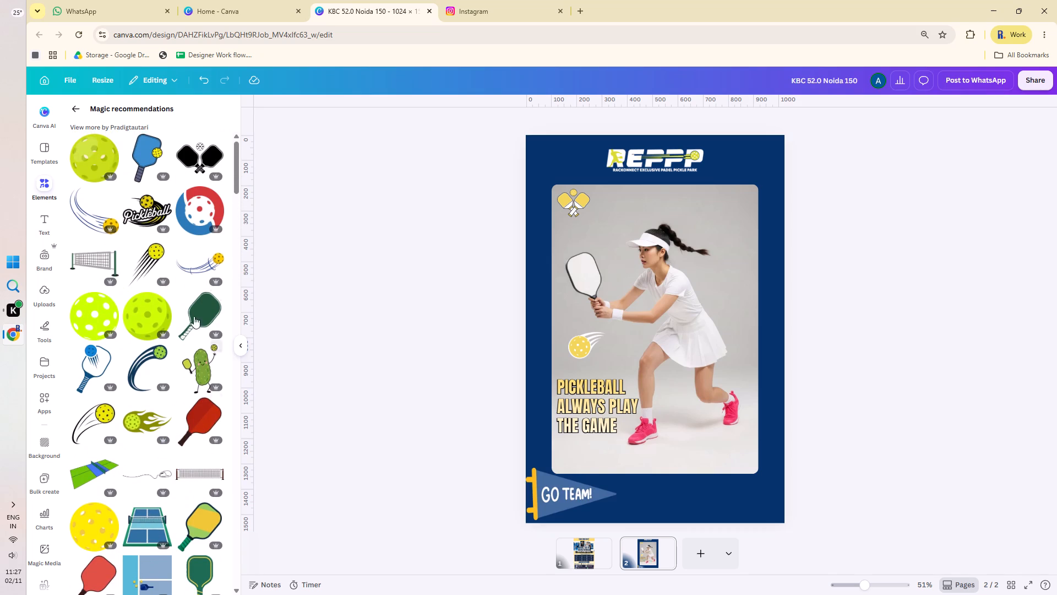
# Replace the crossed-paddles graphic with the black-and-yellow Pickleball lettering graphic, shrunk and placed in the photo's upper-left corner.
pyautogui.click(144, 217)
pyautogui.click(563, 196)
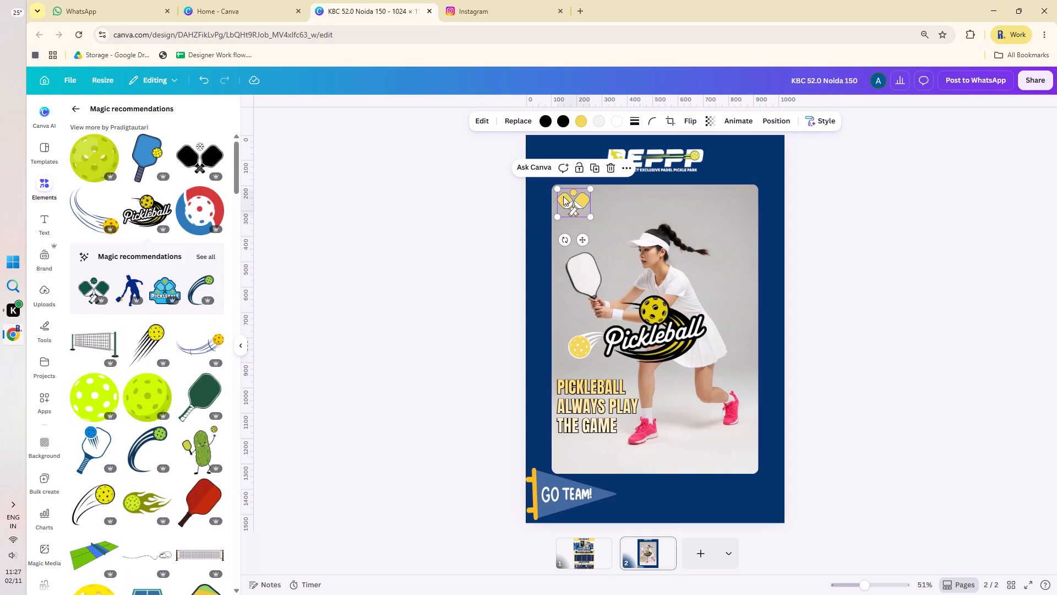
pyautogui.click(610, 167)
pyautogui.click(673, 348)
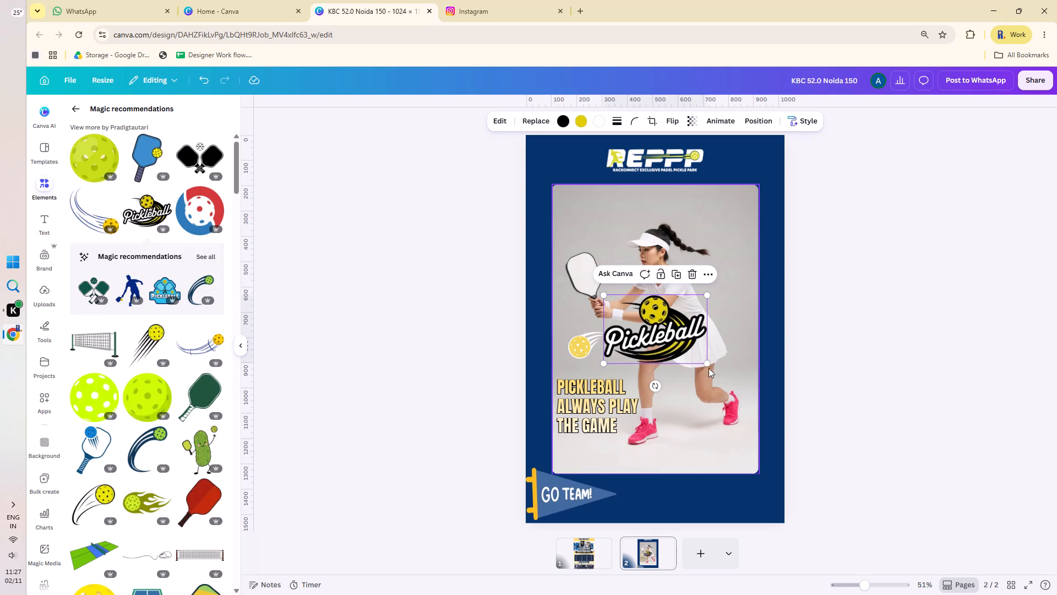
pyautogui.moveTo(706, 365); pyautogui.dragTo(639, 327)
pyautogui.moveTo(632, 313); pyautogui.dragTo(596, 251)
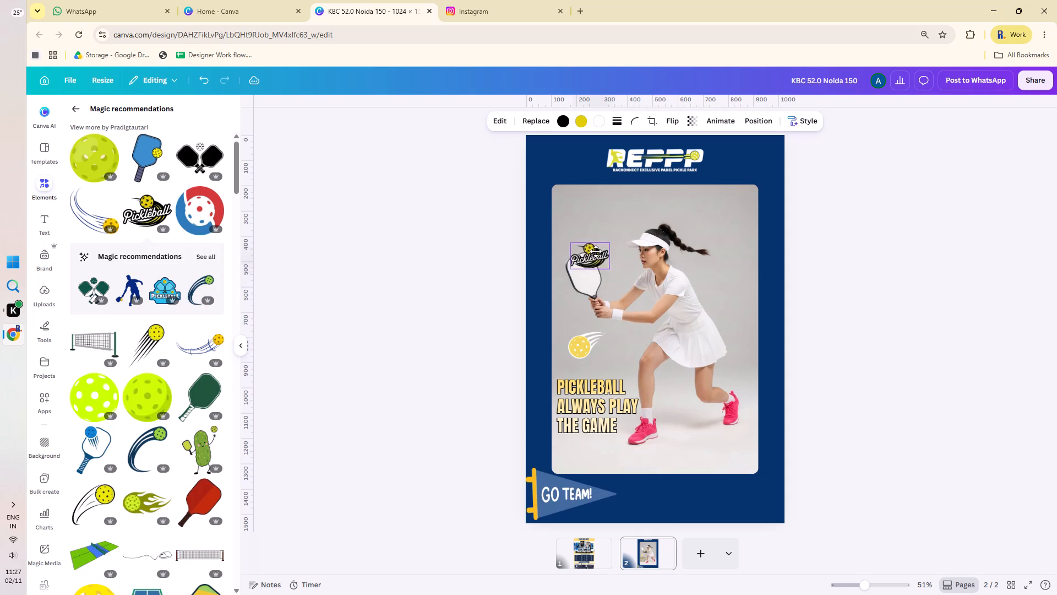
pyautogui.moveTo(596, 251); pyautogui.dragTo(583, 209)
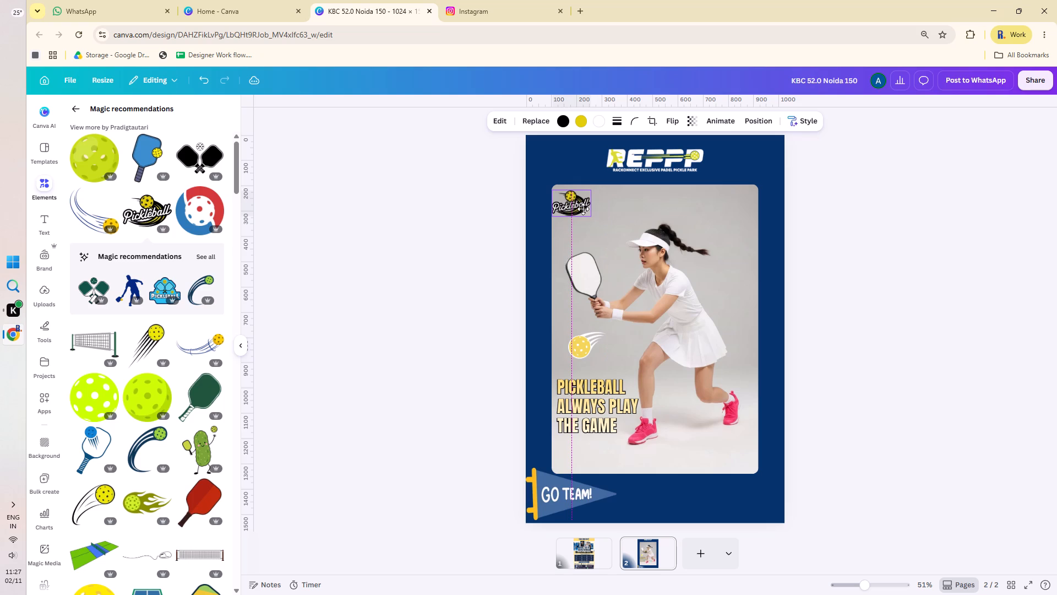
pyautogui.moveTo(583, 209); pyautogui.dragTo(587, 208)
pyautogui.click(433, 237)
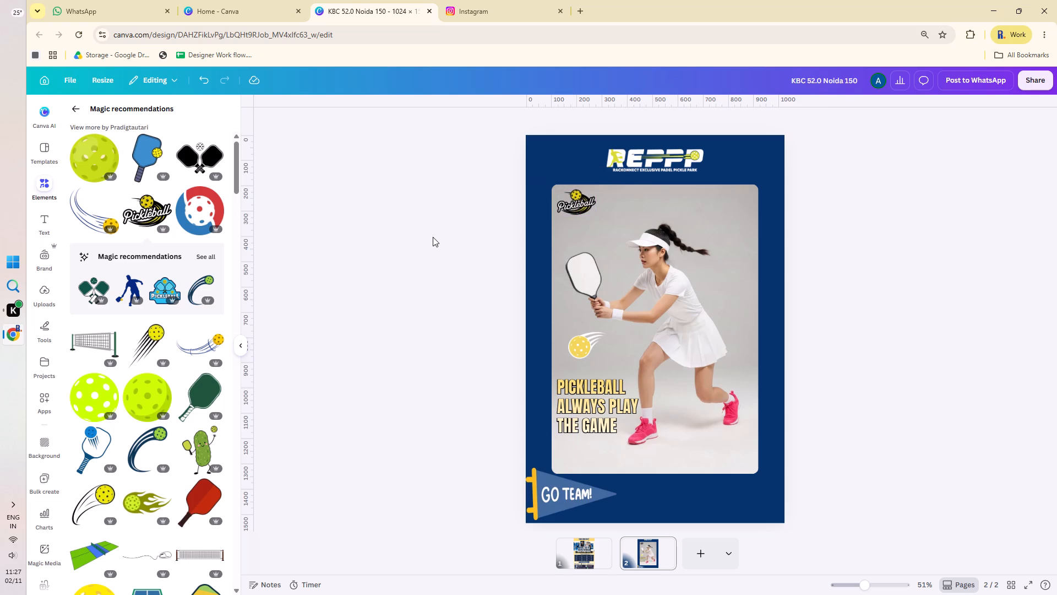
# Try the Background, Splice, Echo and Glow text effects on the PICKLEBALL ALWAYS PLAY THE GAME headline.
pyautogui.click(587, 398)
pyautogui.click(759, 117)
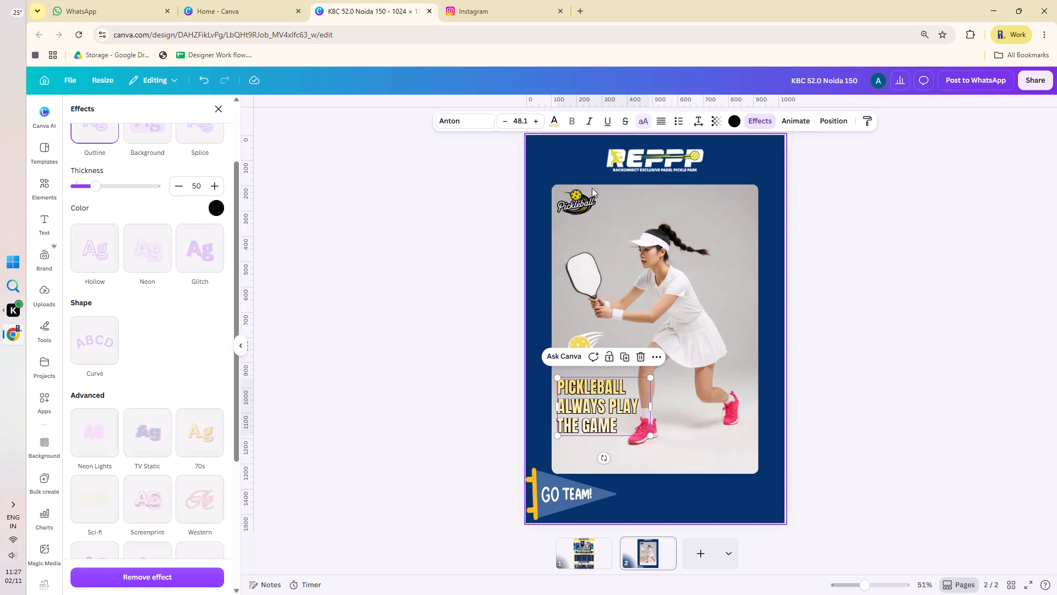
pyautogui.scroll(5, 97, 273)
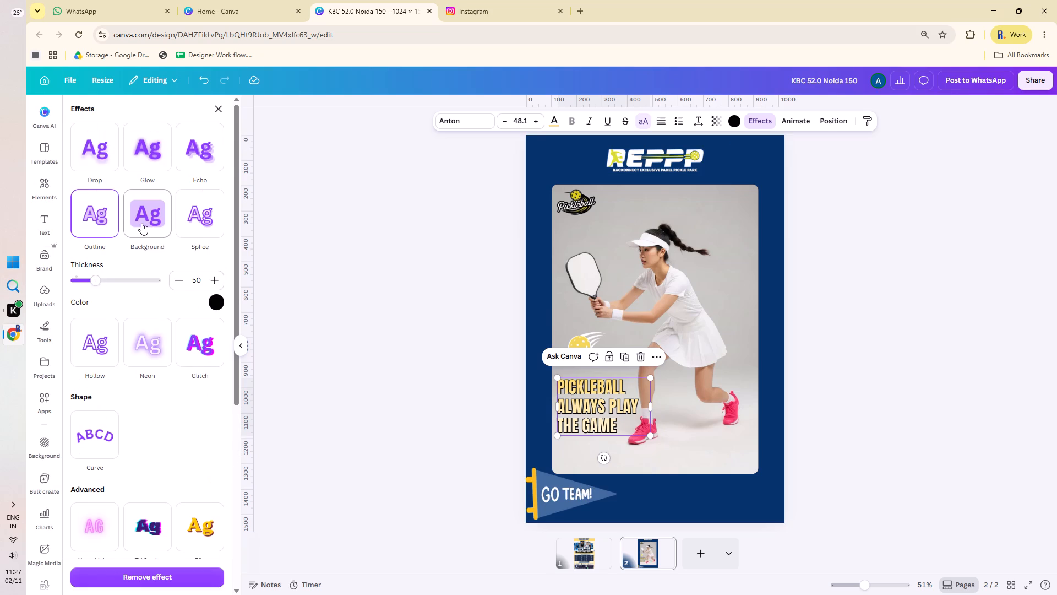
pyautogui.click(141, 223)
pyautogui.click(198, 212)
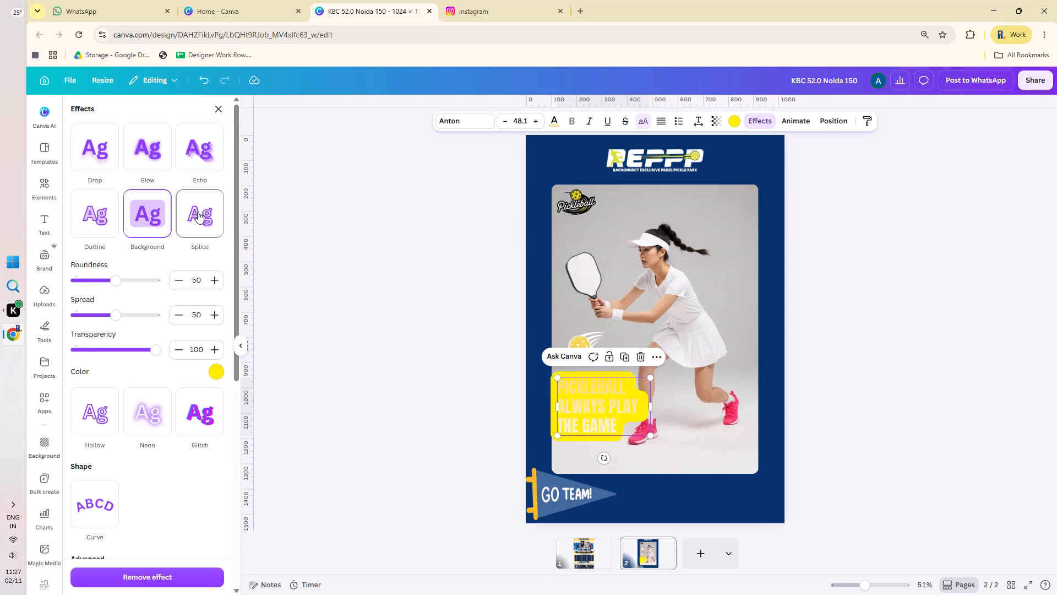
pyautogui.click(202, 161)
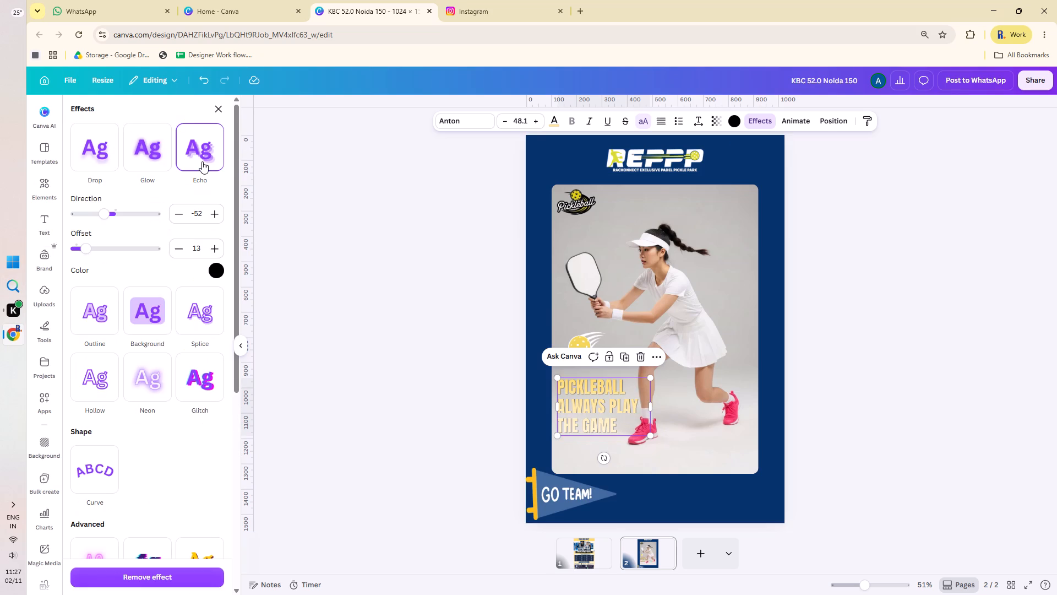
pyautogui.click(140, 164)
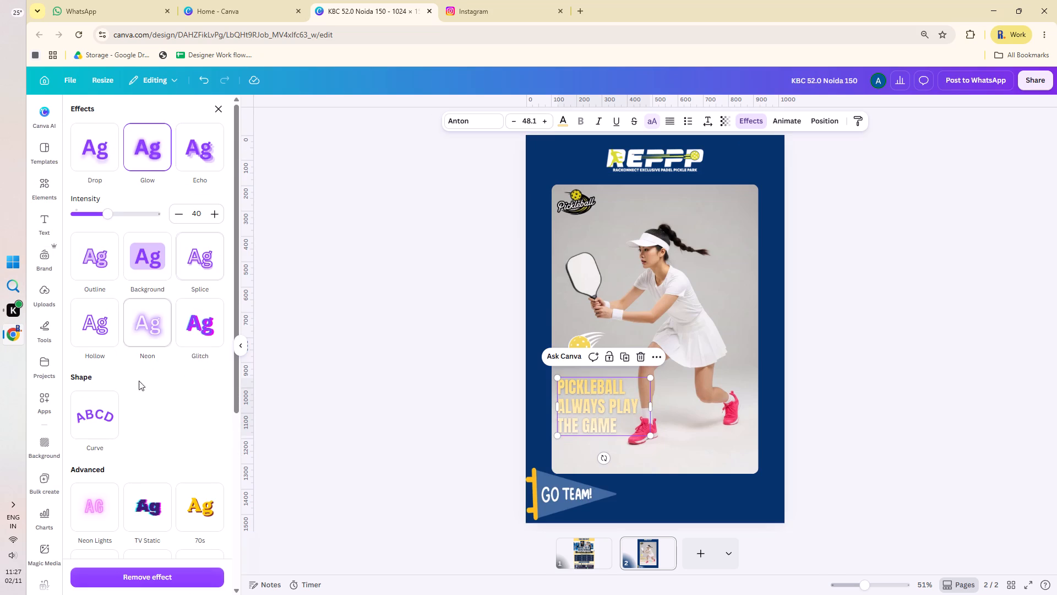
# Apply the Neon effect and the Curve shape to the PICKLEBALL ALWAYS PLAY THE GAME headline.
pyautogui.click(142, 345)
pyautogui.click(103, 412)
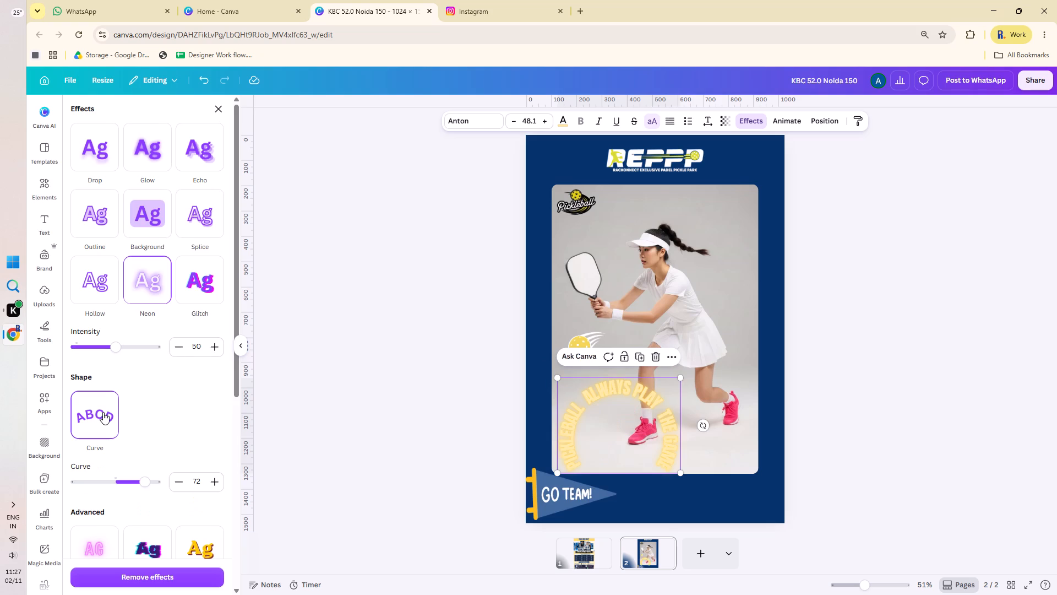
# Move the curved headline to the top of the photo so it arches over the player's head.
pyautogui.moveTo(636, 398); pyautogui.dragTo(657, 385)
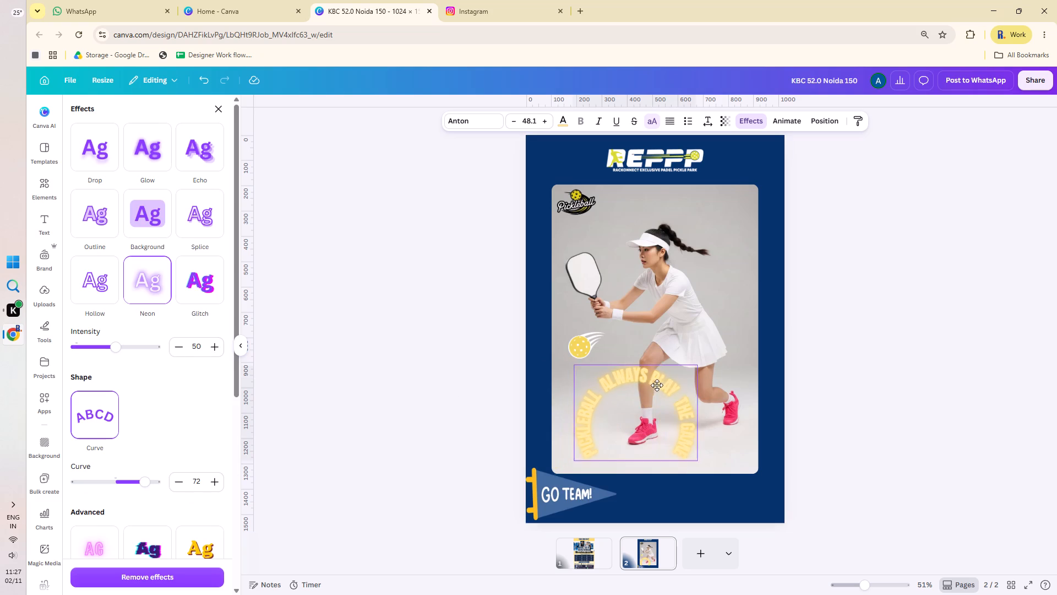
pyautogui.moveTo(657, 385); pyautogui.dragTo(666, 329)
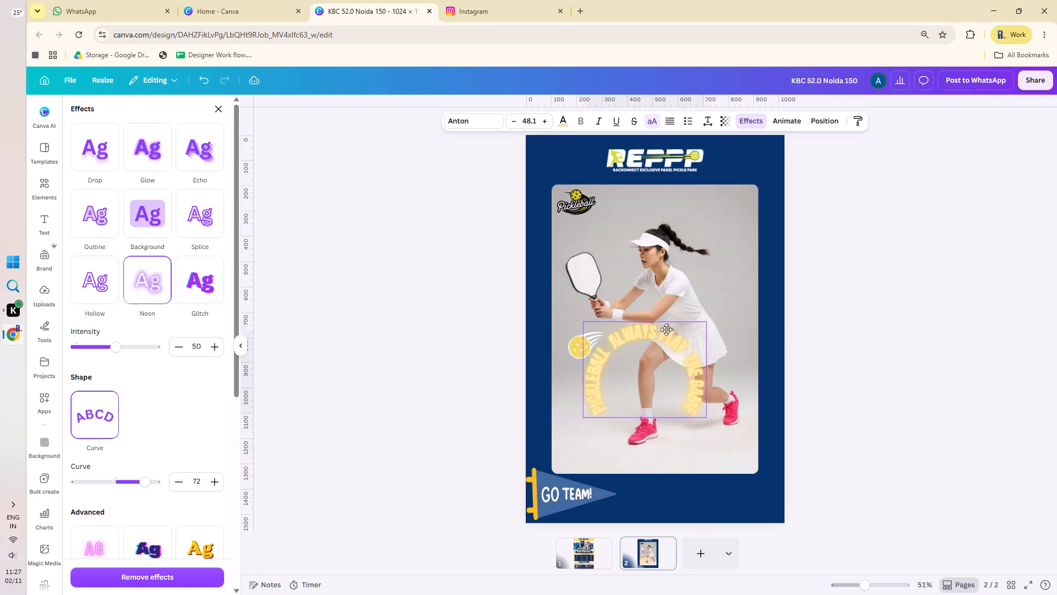
pyautogui.moveTo(666, 329); pyautogui.dragTo(677, 206)
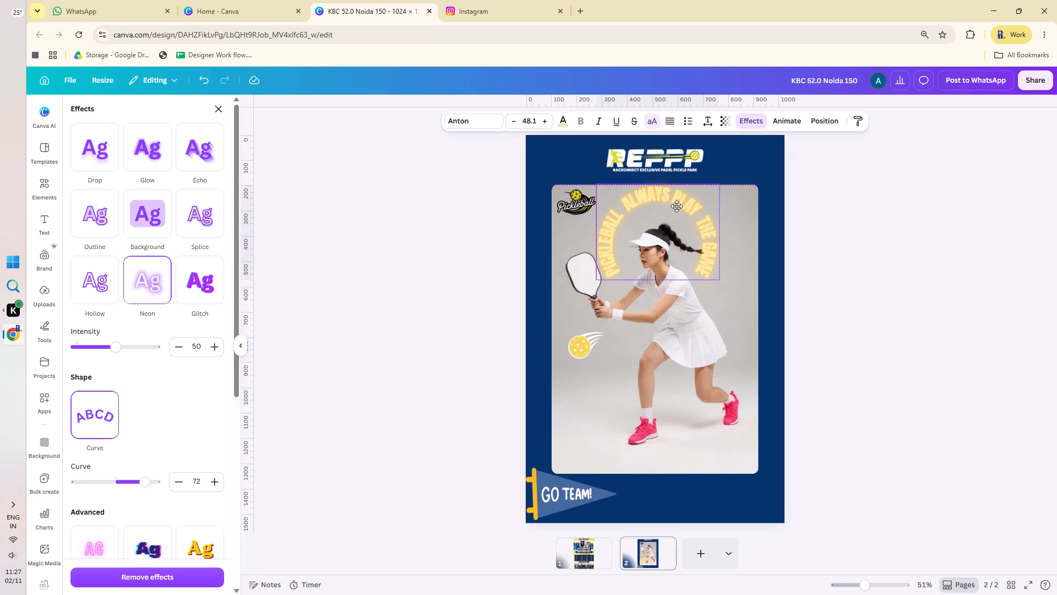
pyautogui.moveTo(677, 206); pyautogui.dragTo(680, 205)
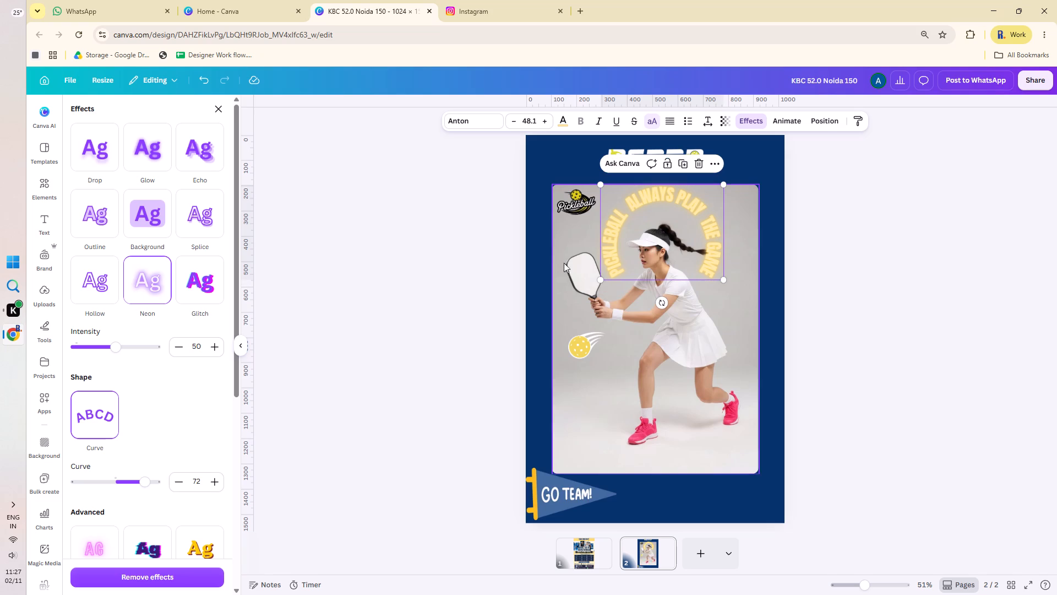
pyautogui.click(436, 252)
pyautogui.click(436, 252)
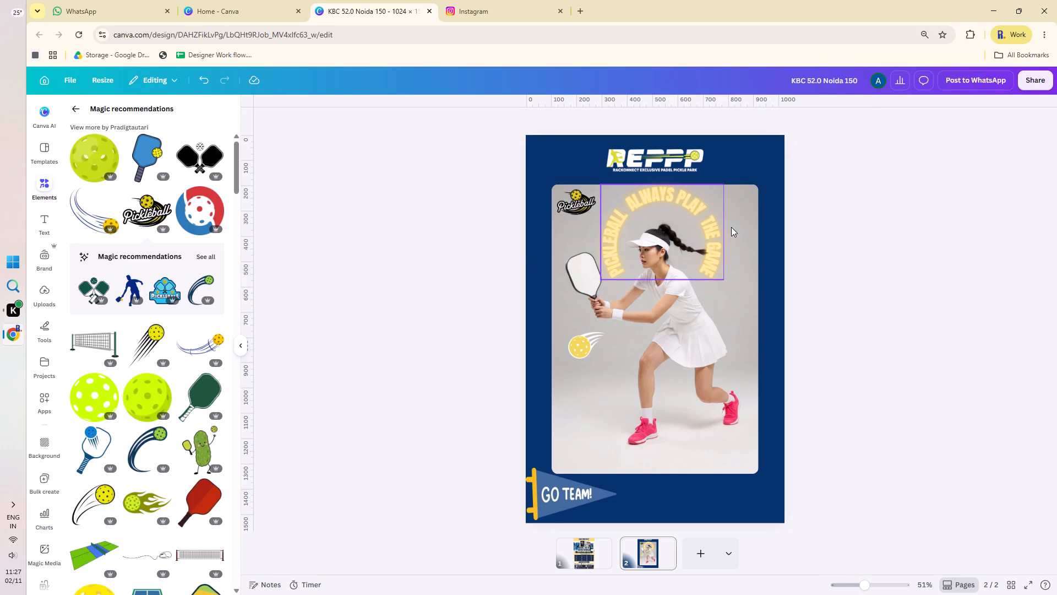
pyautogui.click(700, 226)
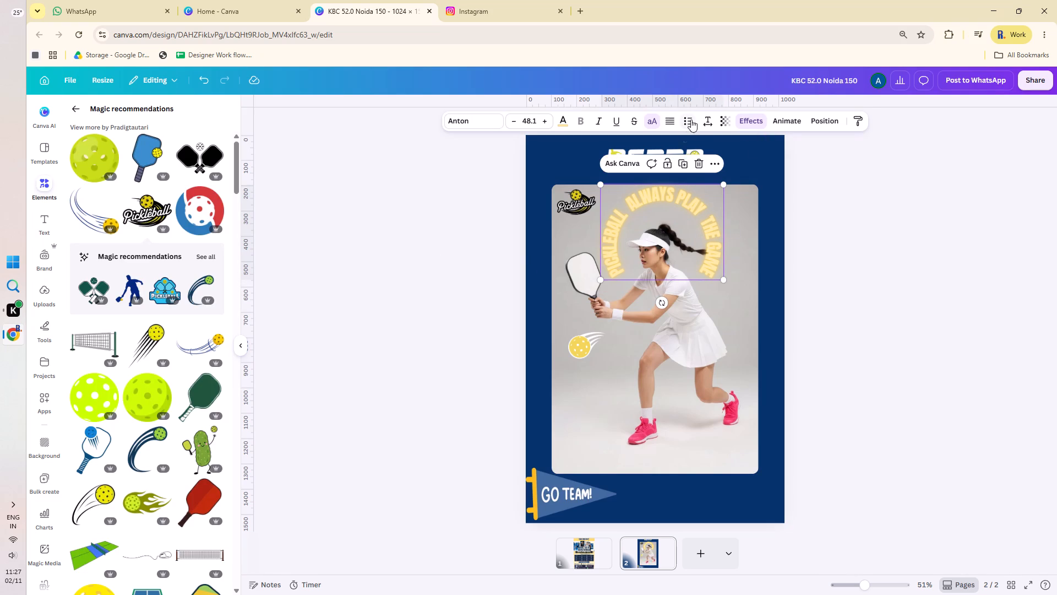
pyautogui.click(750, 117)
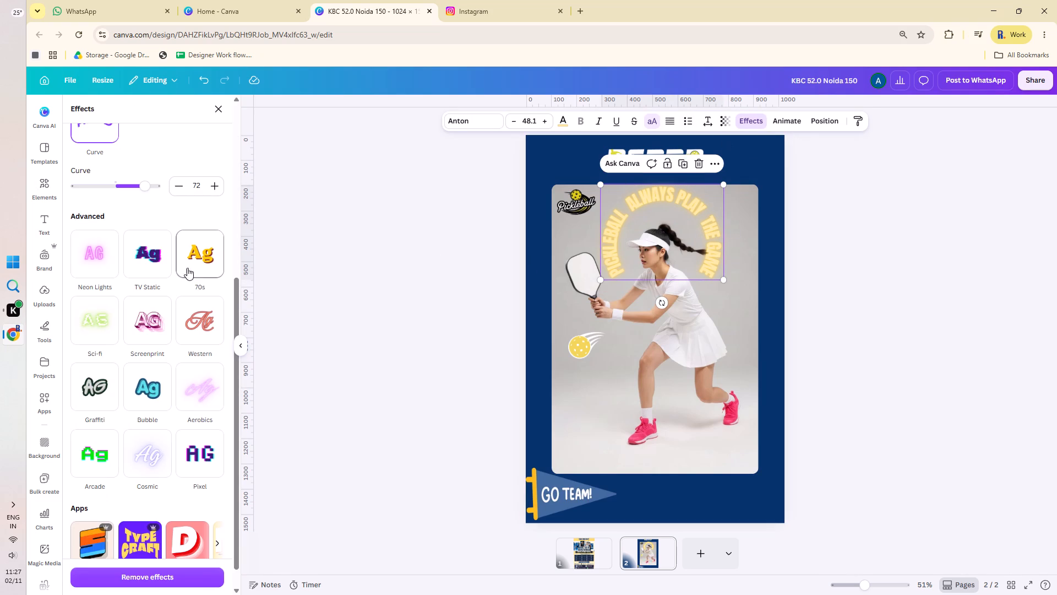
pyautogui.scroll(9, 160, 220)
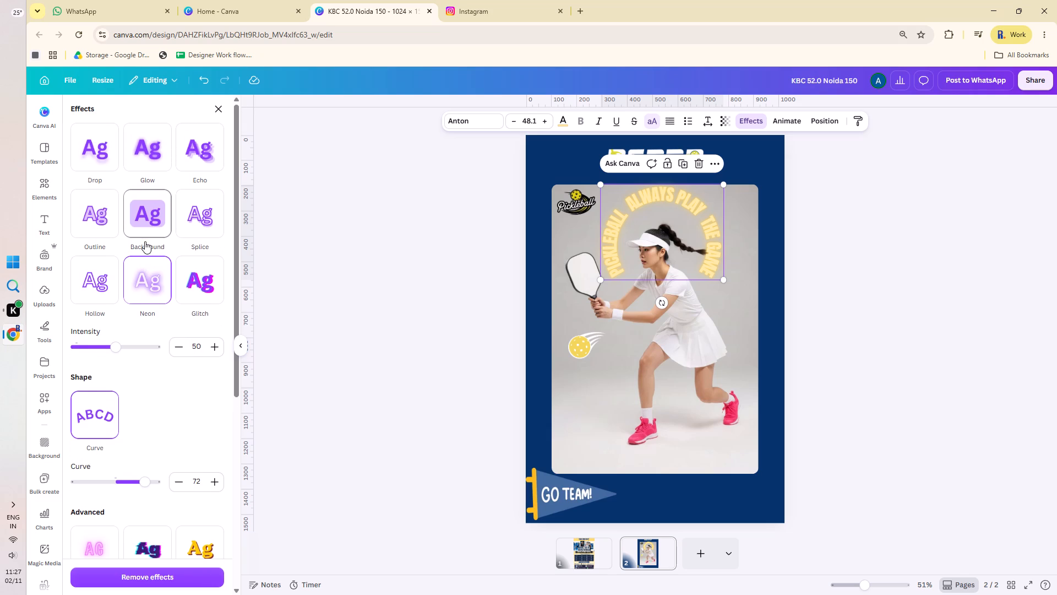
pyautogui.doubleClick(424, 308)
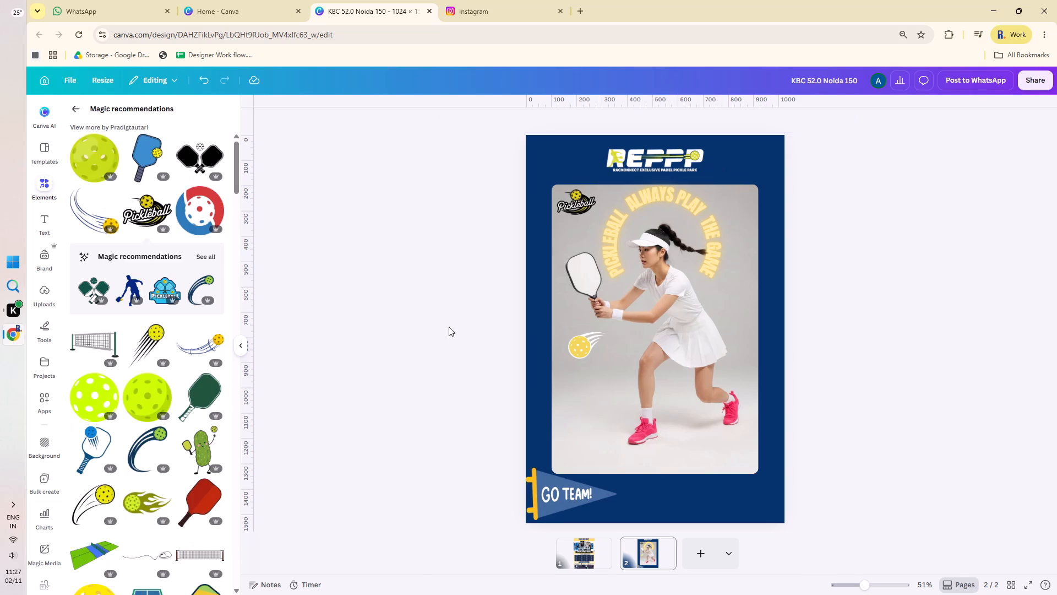
# Move the golden flying-ball graphic up to the lower-left edge of the player's paddle.
pyautogui.moveTo(579, 350); pyautogui.dragTo(580, 274)
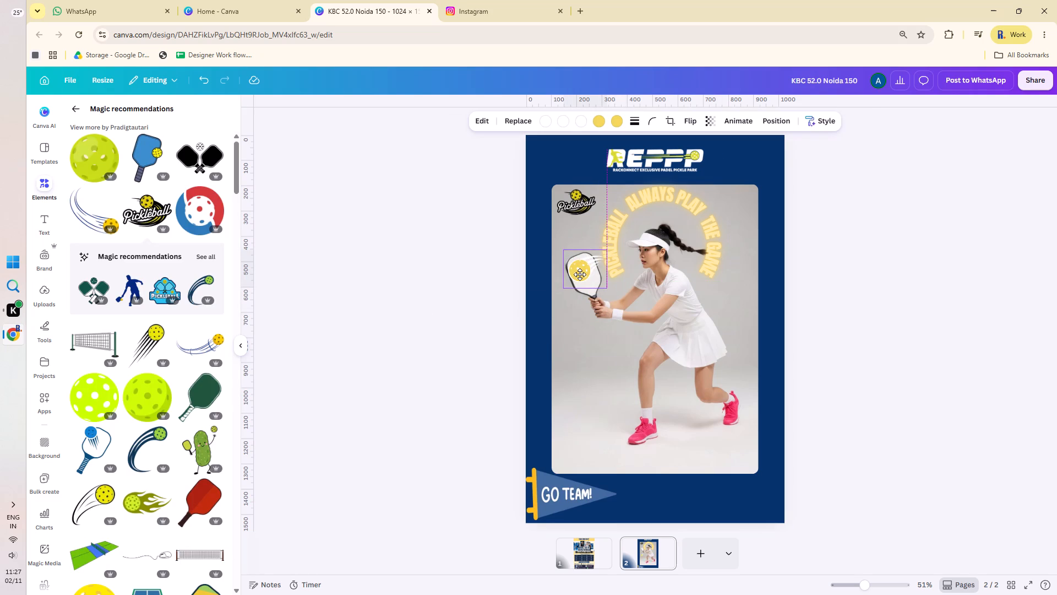
pyautogui.moveTo(580, 274); pyautogui.dragTo(565, 292)
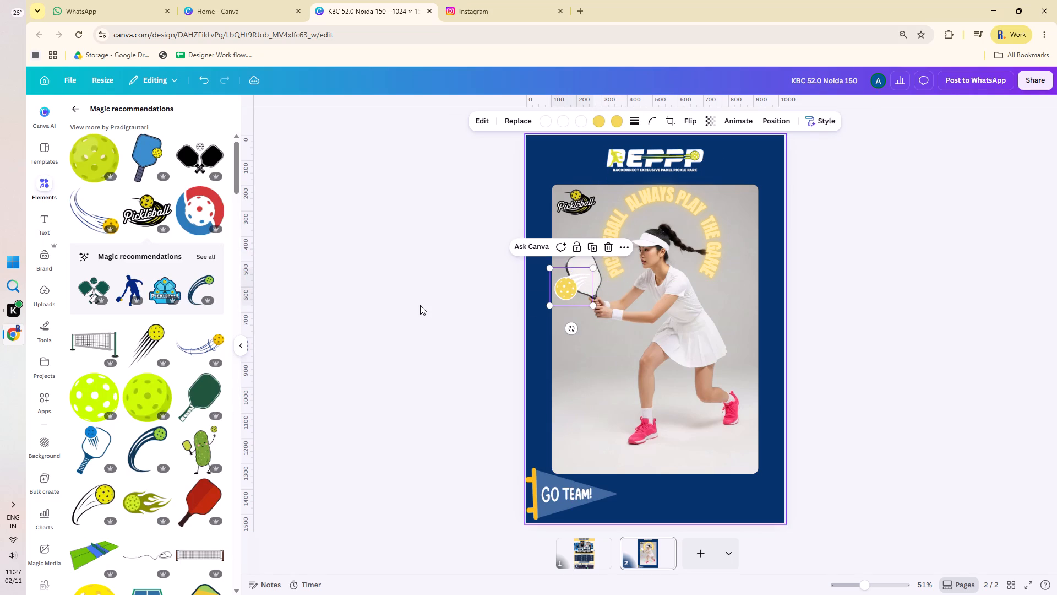
pyautogui.click(420, 305)
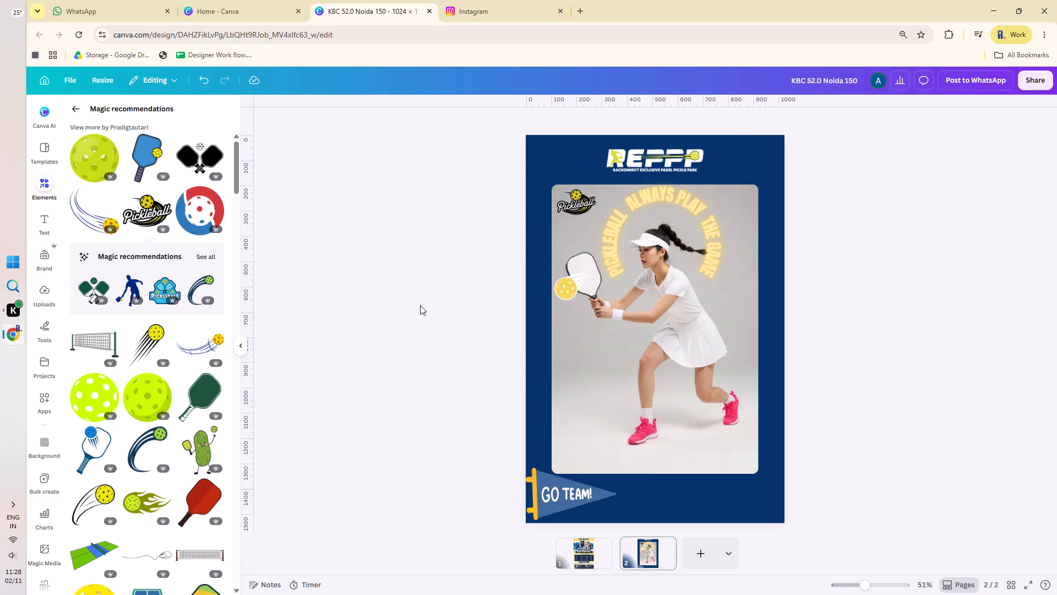
# Try white on the curved headline, then set its text colour to black from the design's colours.
pyautogui.click(648, 240)
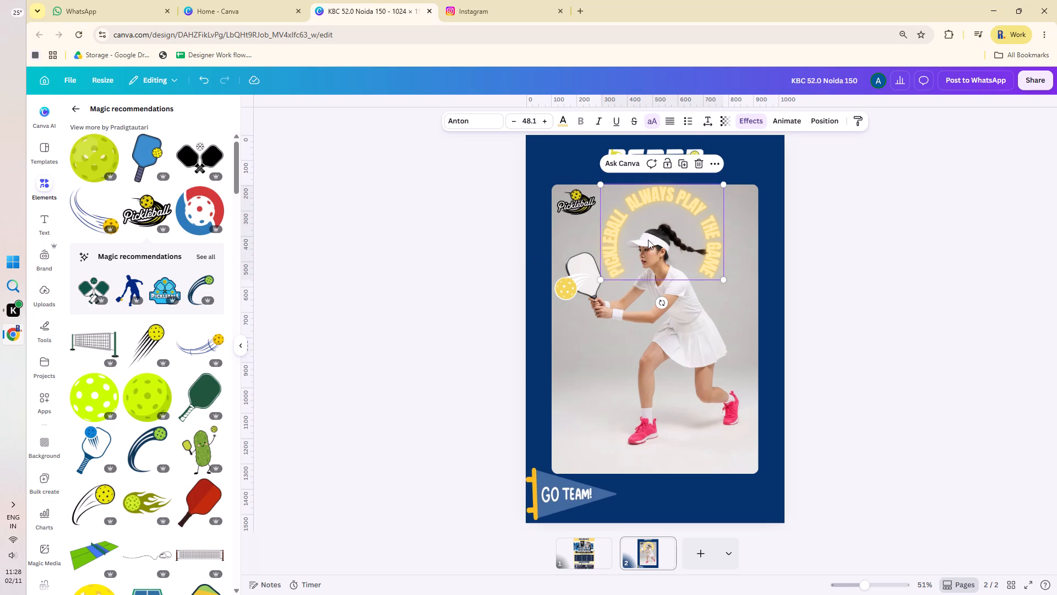
pyautogui.click(562, 121)
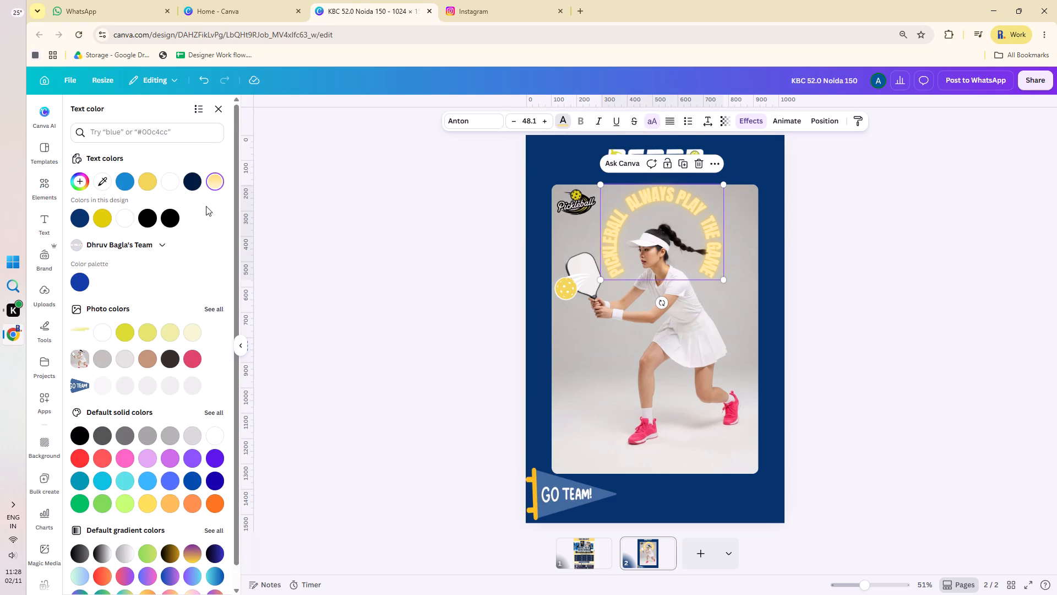
pyautogui.click(170, 187)
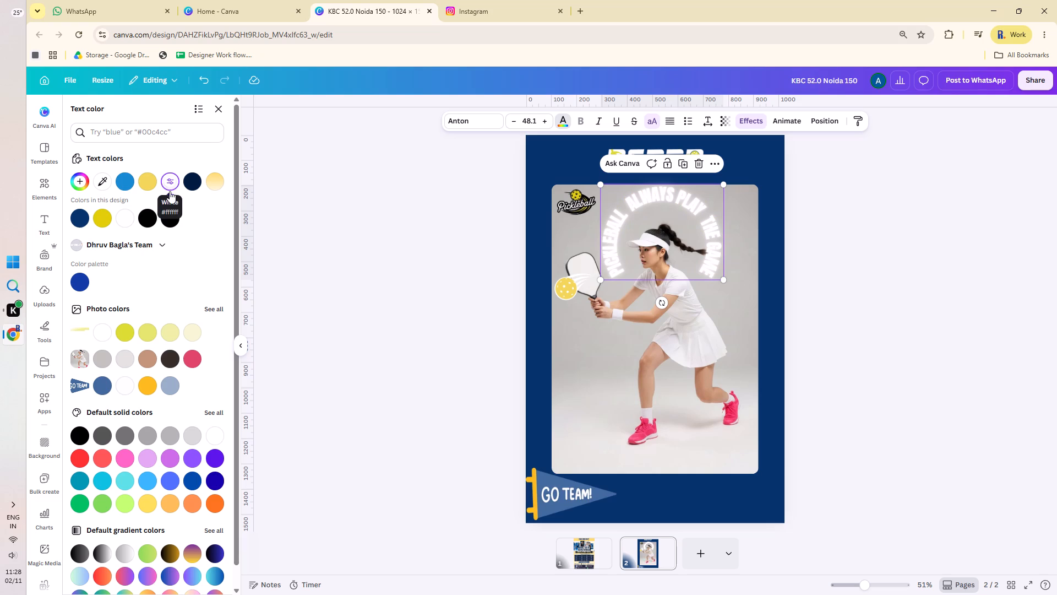
pyautogui.click(151, 217)
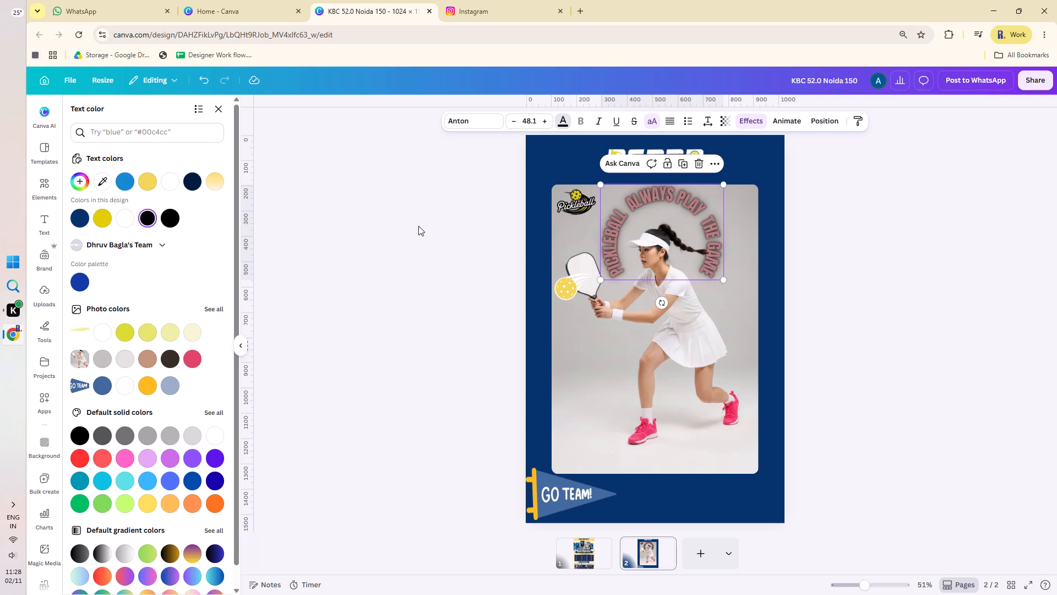
pyautogui.click(418, 226)
pyautogui.click(445, 252)
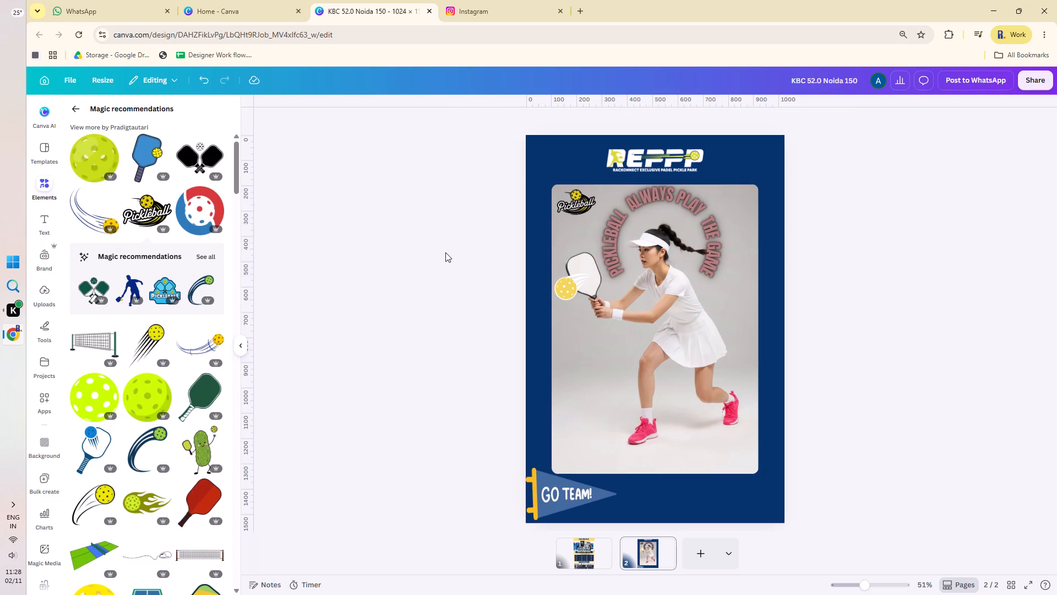
# Raise the curved headline's Neon effect intensity to 100.
pyautogui.click(704, 215)
pyautogui.click(743, 120)
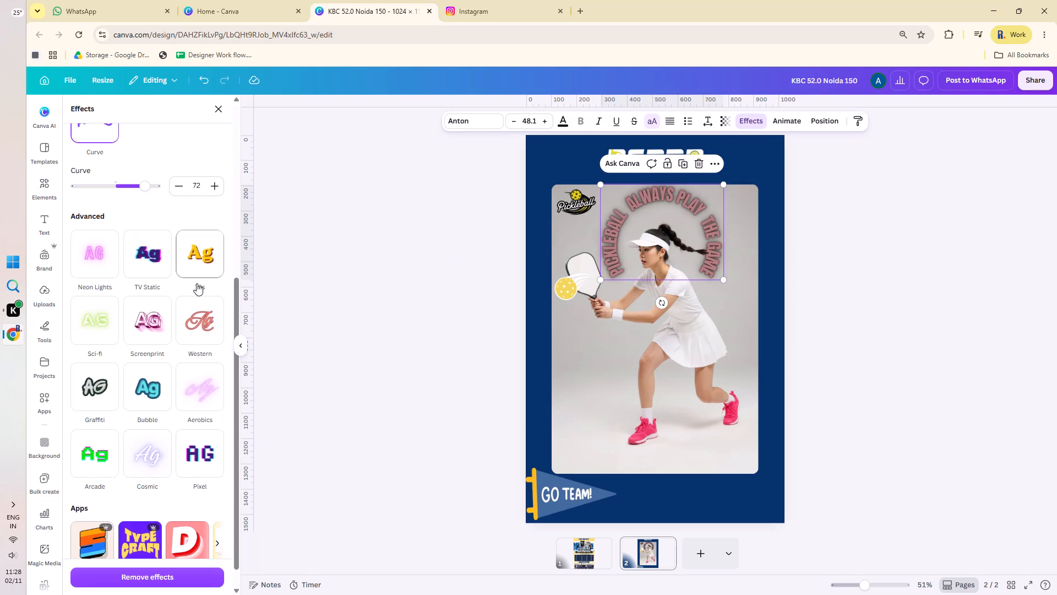
pyautogui.scroll(6, 137, 200)
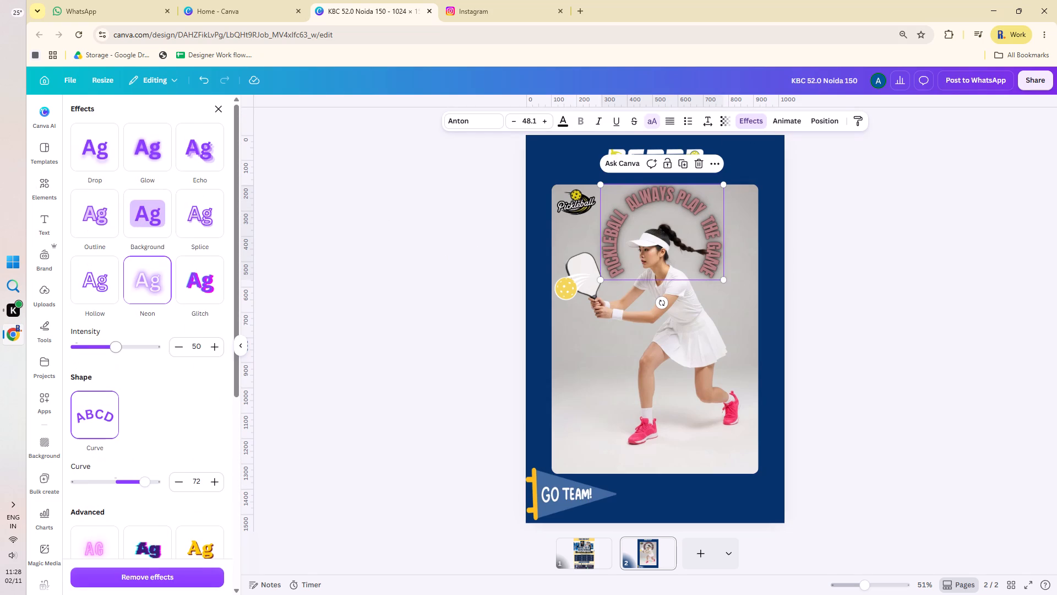
pyautogui.scroll(3, 111, 347)
pyautogui.moveTo(117, 348); pyautogui.dragTo(147, 348)
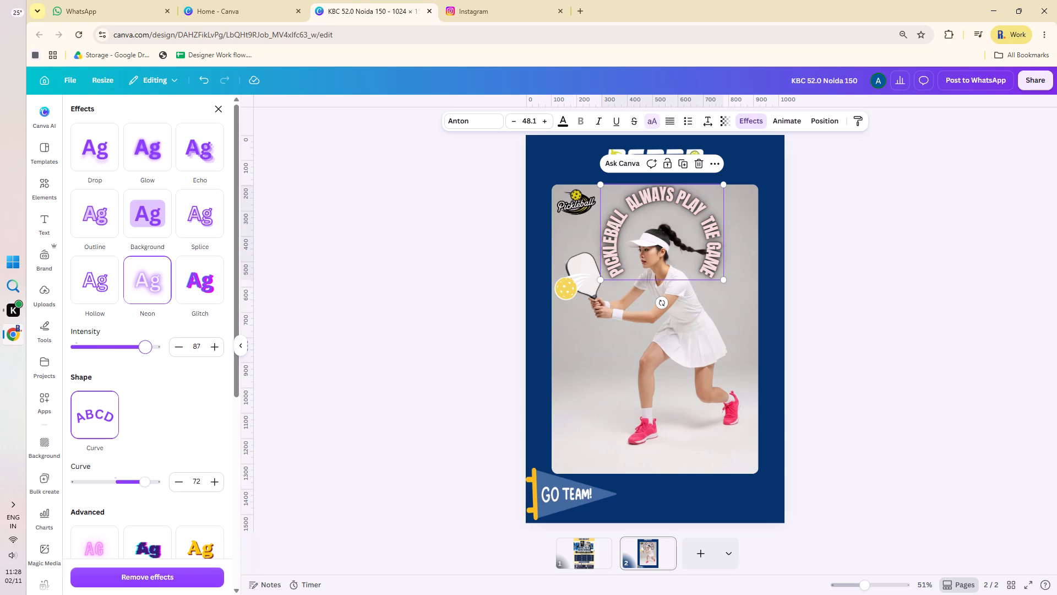
pyautogui.moveTo(147, 348); pyautogui.dragTo(197, 349)
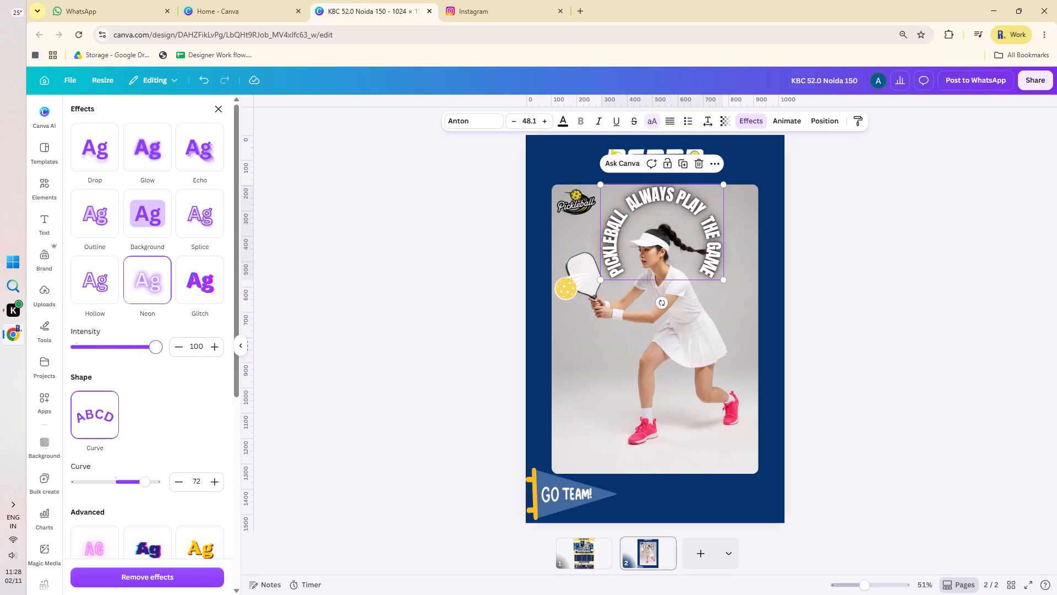
pyautogui.moveTo(197, 349); pyautogui.dragTo(203, 350)
pyautogui.doubleClick(385, 388)
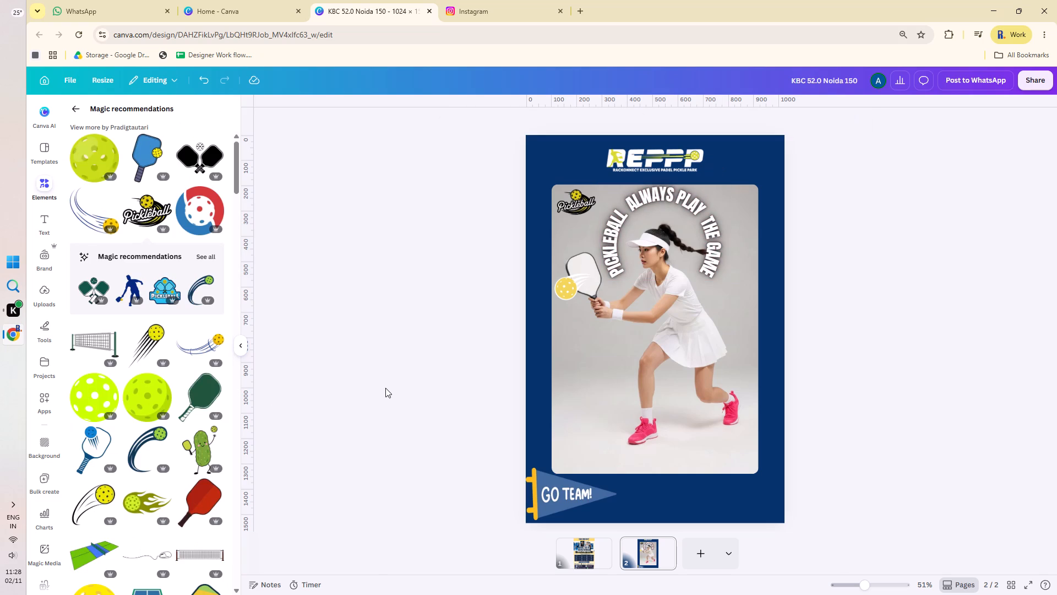
# Select the curved headline above the player's head.
pyautogui.click(691, 229)
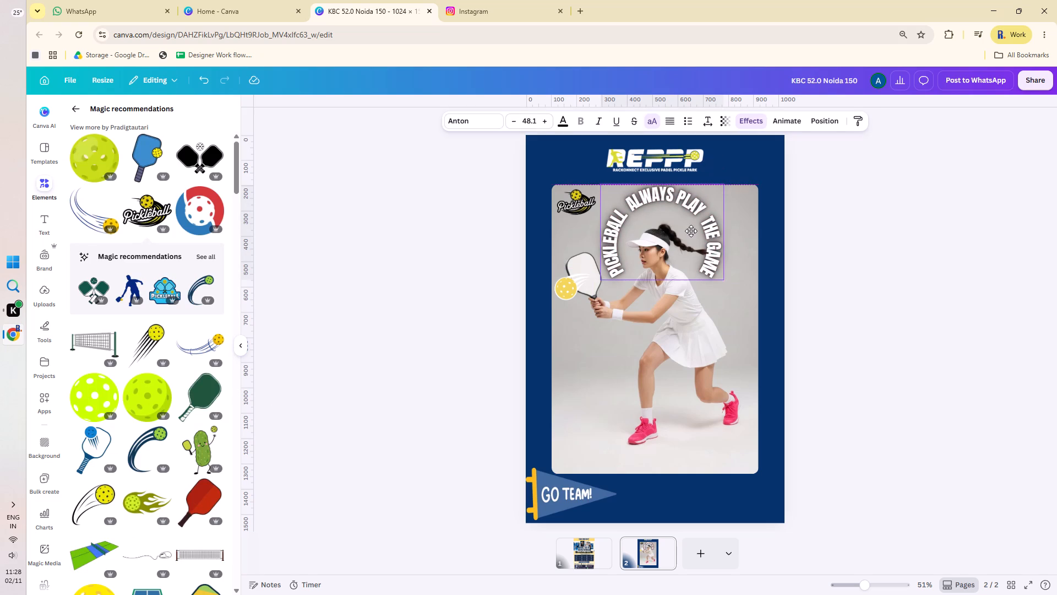
pyautogui.click(388, 293)
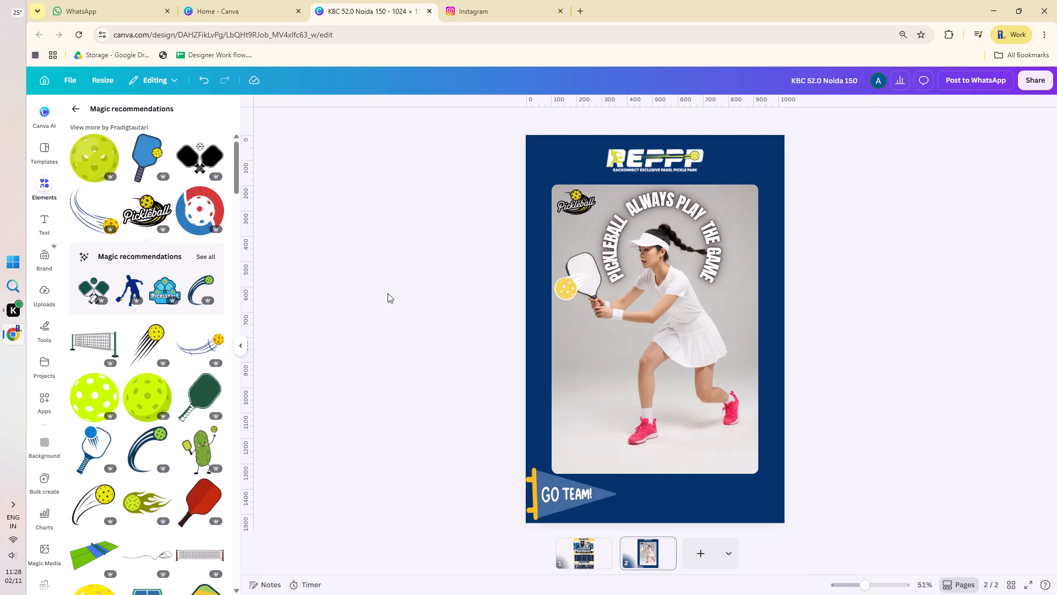
pyautogui.click(603, 348)
pyautogui.click(635, 124)
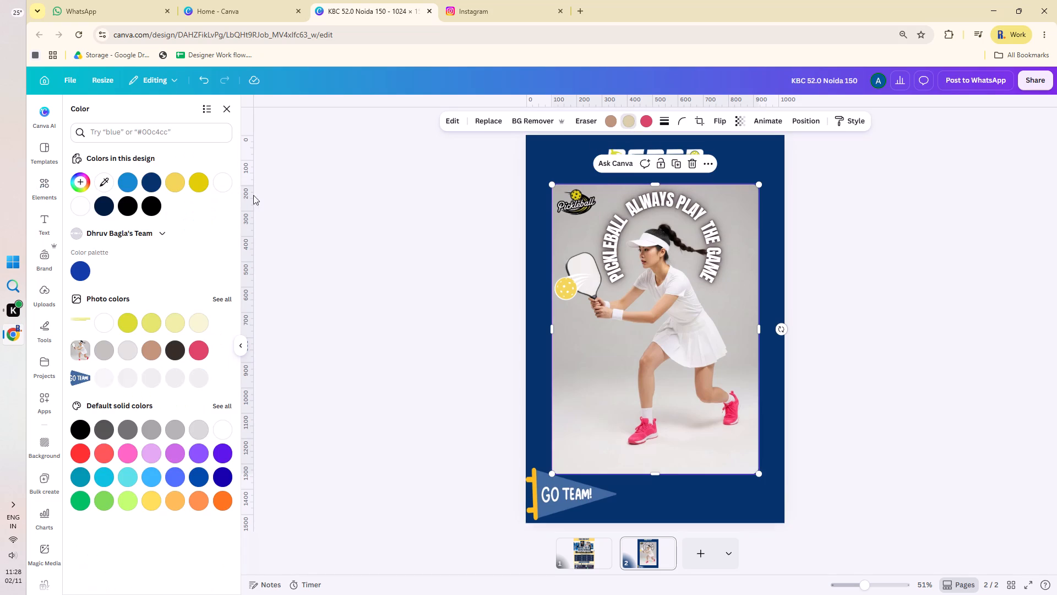
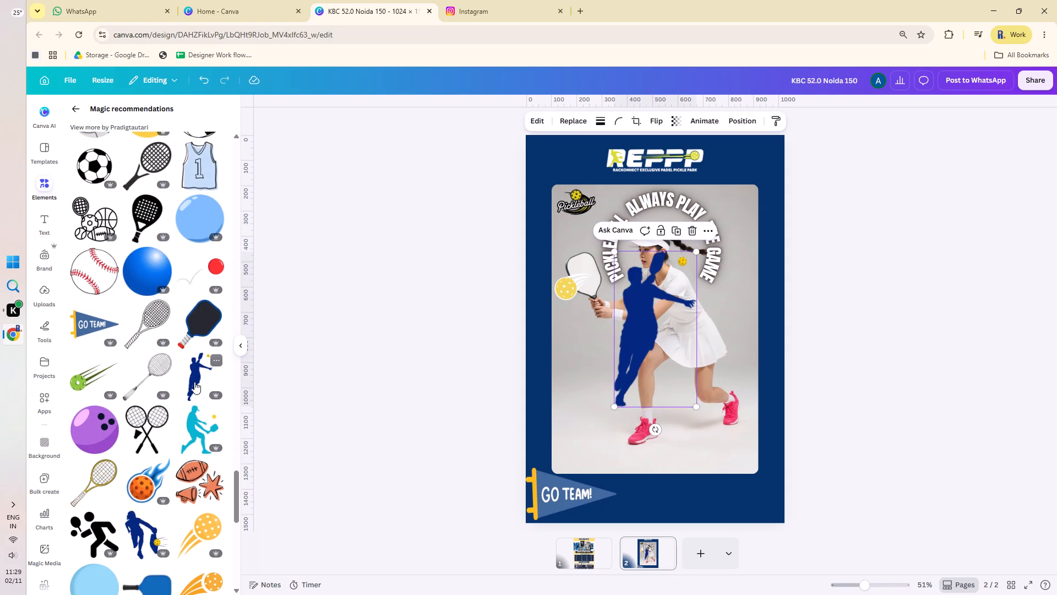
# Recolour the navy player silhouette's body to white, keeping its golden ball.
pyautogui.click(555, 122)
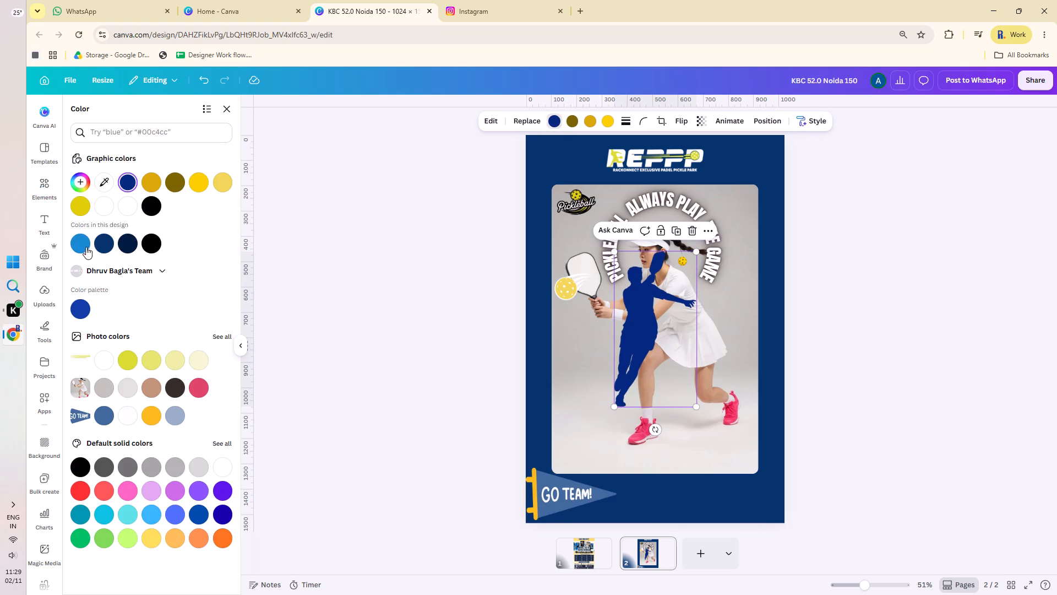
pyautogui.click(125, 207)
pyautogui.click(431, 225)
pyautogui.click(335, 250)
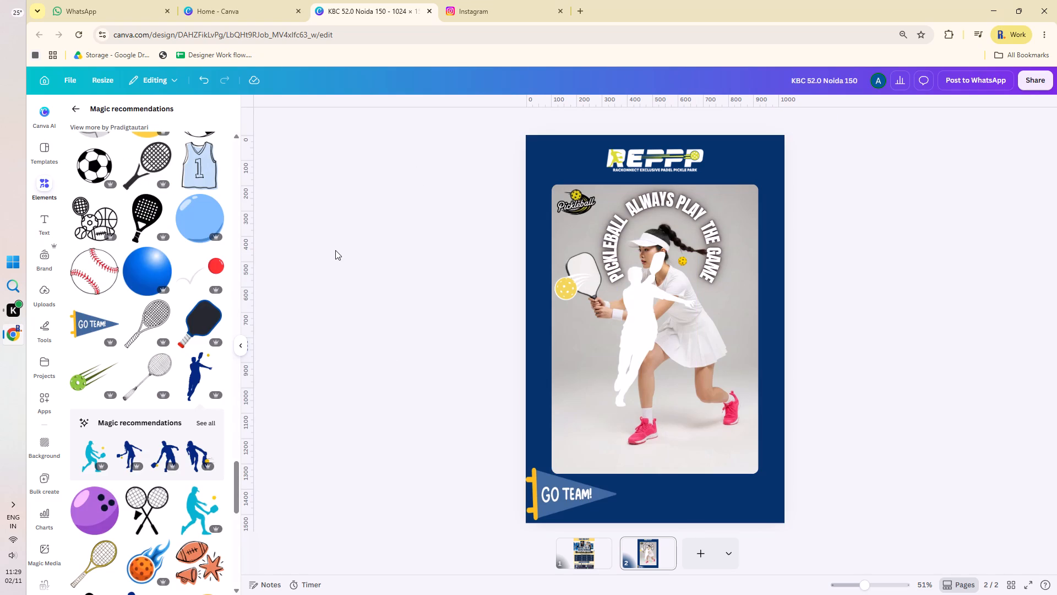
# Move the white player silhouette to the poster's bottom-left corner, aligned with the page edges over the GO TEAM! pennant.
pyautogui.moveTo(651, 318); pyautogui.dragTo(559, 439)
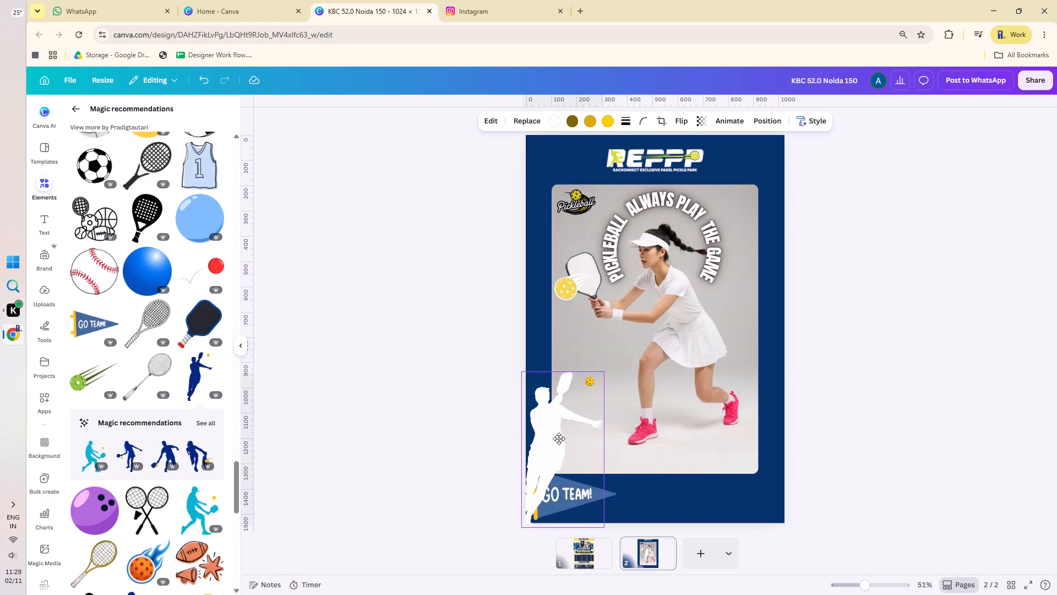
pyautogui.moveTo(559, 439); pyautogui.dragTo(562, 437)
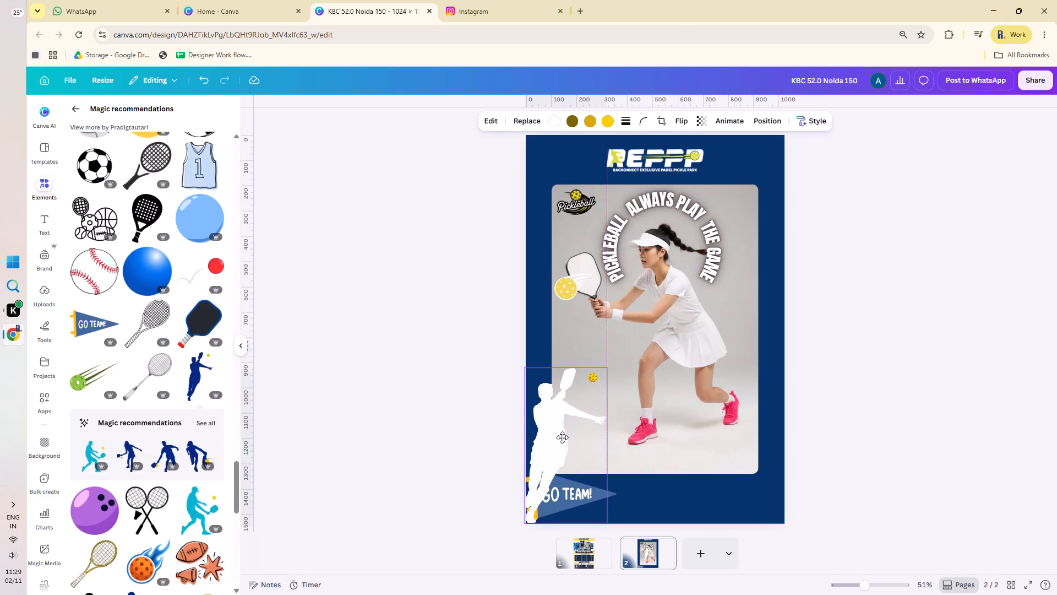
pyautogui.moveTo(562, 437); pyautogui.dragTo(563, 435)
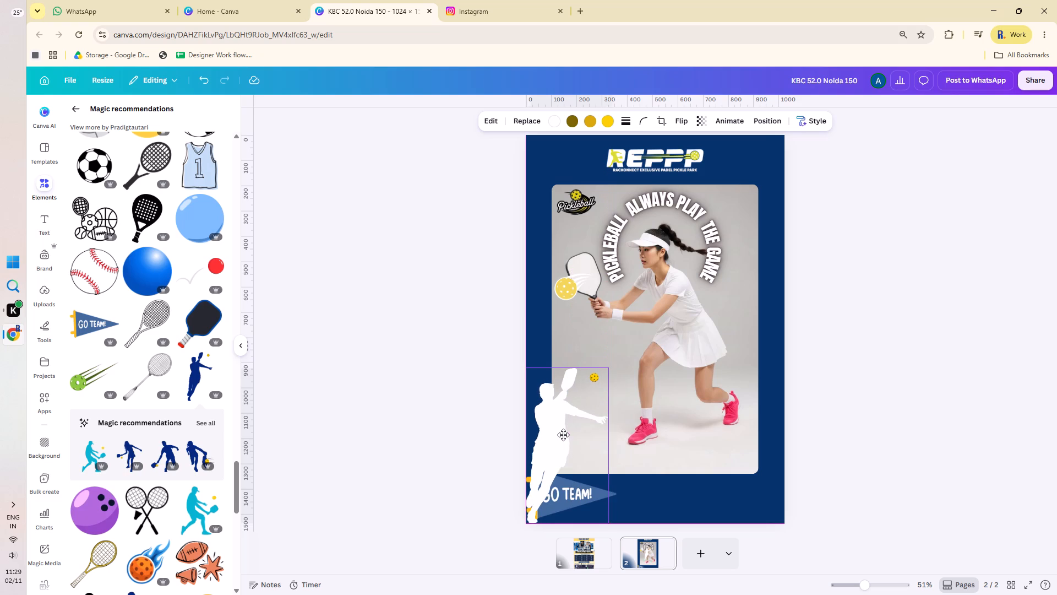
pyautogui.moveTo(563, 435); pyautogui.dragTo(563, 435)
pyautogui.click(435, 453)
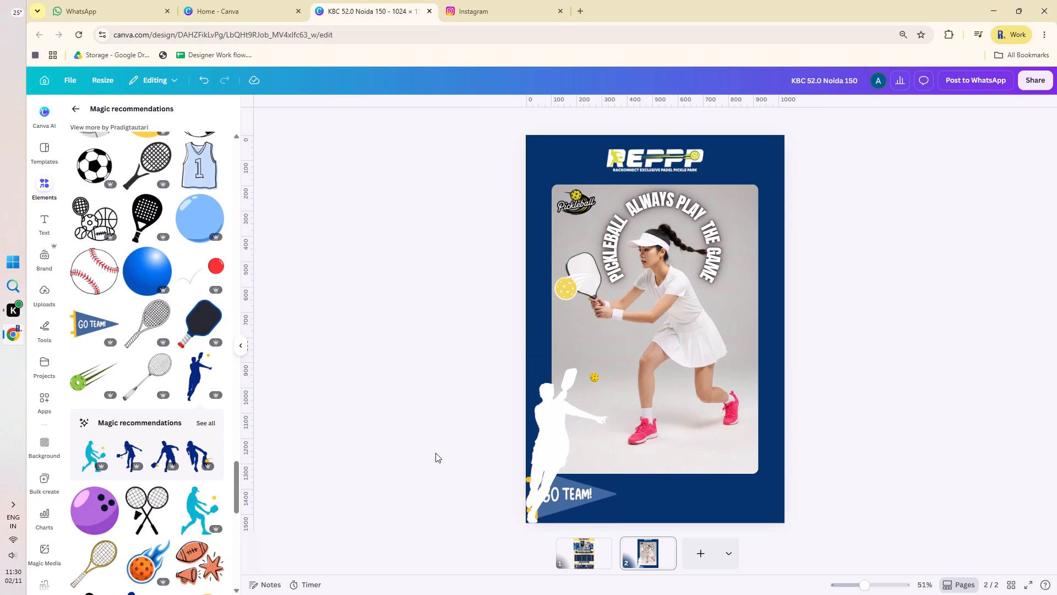
# Delete the white player silhouette from the poster's bottom-left corner.
pyautogui.click(571, 431)
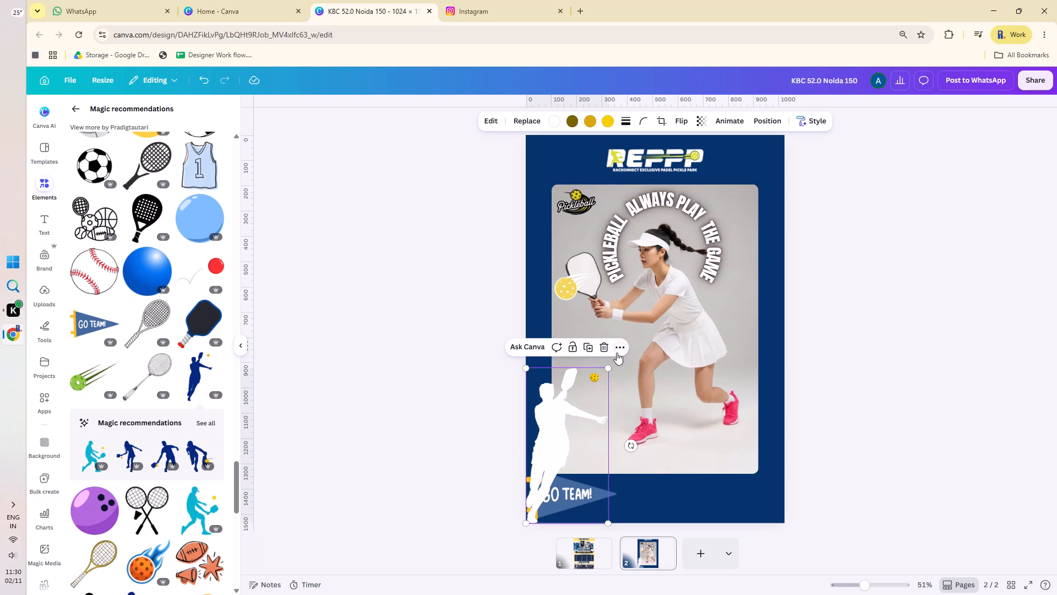
pyautogui.click(607, 347)
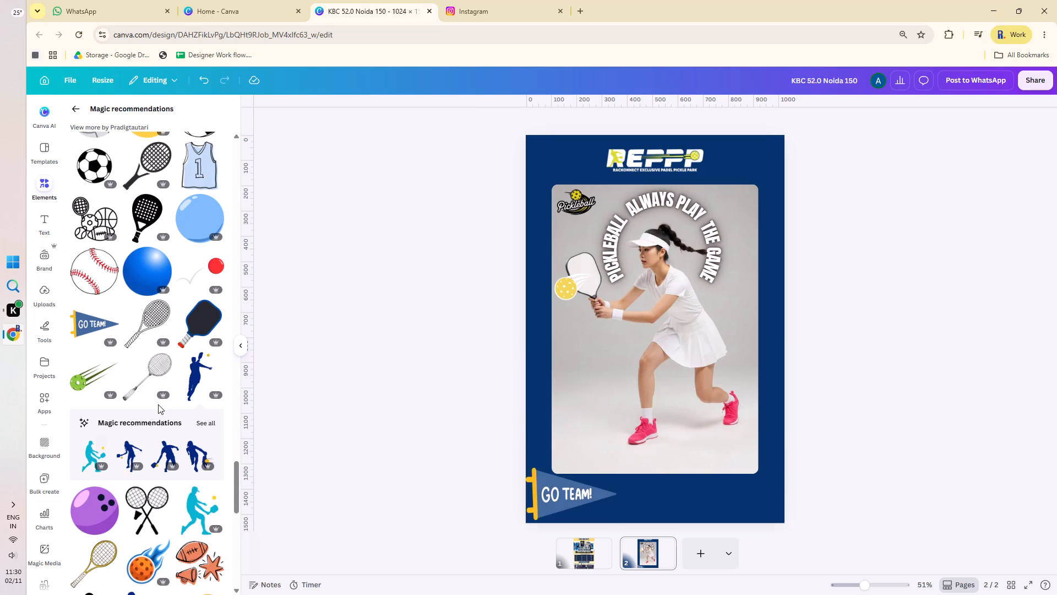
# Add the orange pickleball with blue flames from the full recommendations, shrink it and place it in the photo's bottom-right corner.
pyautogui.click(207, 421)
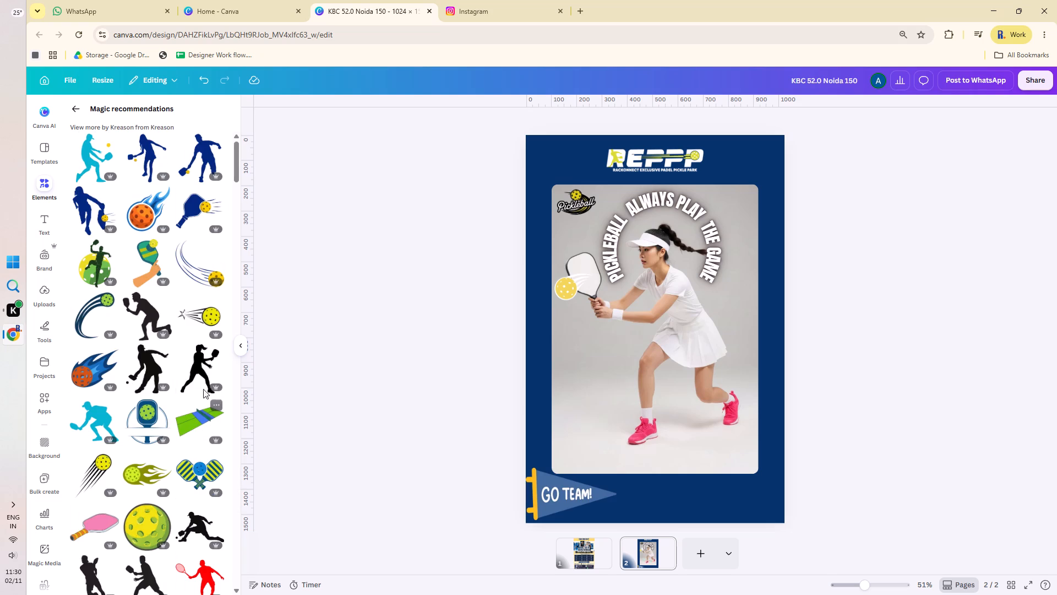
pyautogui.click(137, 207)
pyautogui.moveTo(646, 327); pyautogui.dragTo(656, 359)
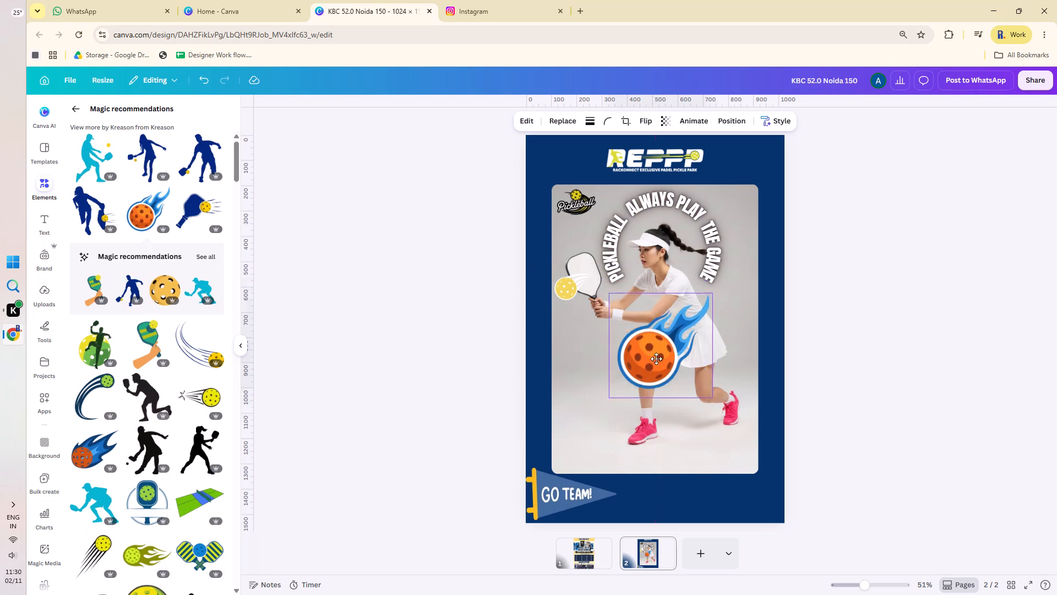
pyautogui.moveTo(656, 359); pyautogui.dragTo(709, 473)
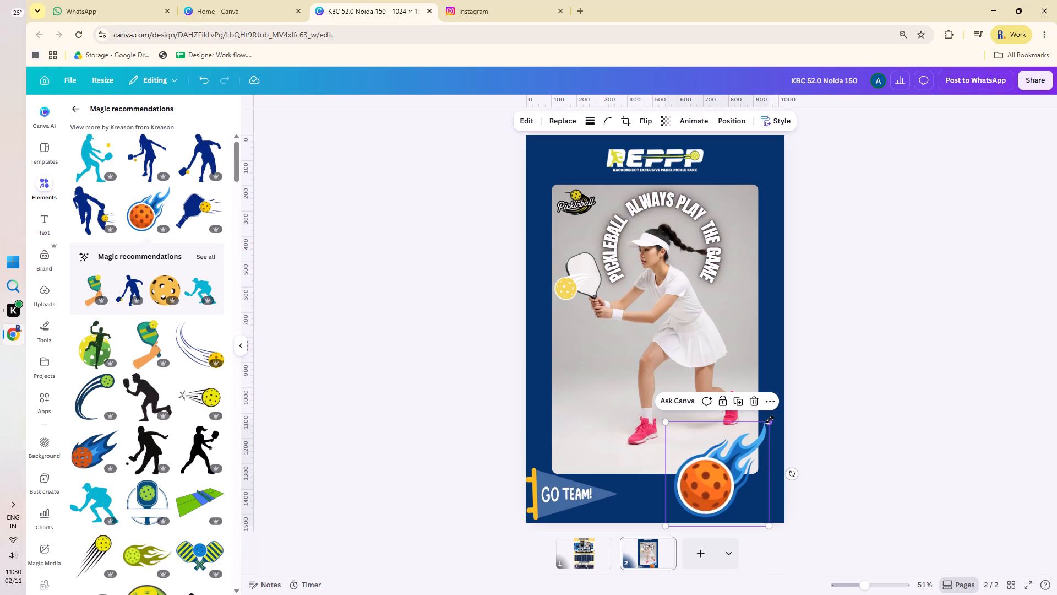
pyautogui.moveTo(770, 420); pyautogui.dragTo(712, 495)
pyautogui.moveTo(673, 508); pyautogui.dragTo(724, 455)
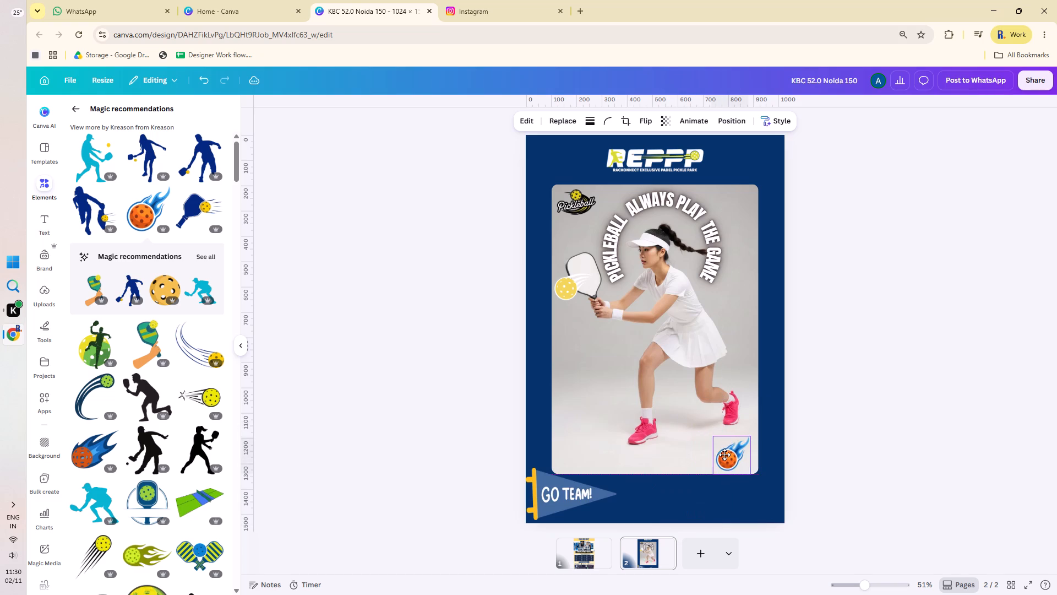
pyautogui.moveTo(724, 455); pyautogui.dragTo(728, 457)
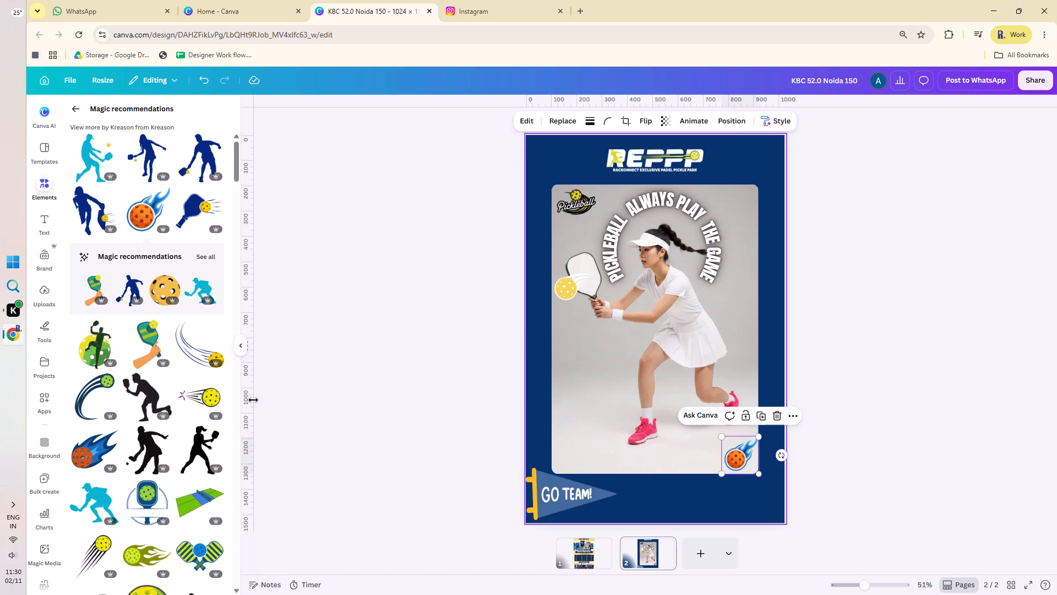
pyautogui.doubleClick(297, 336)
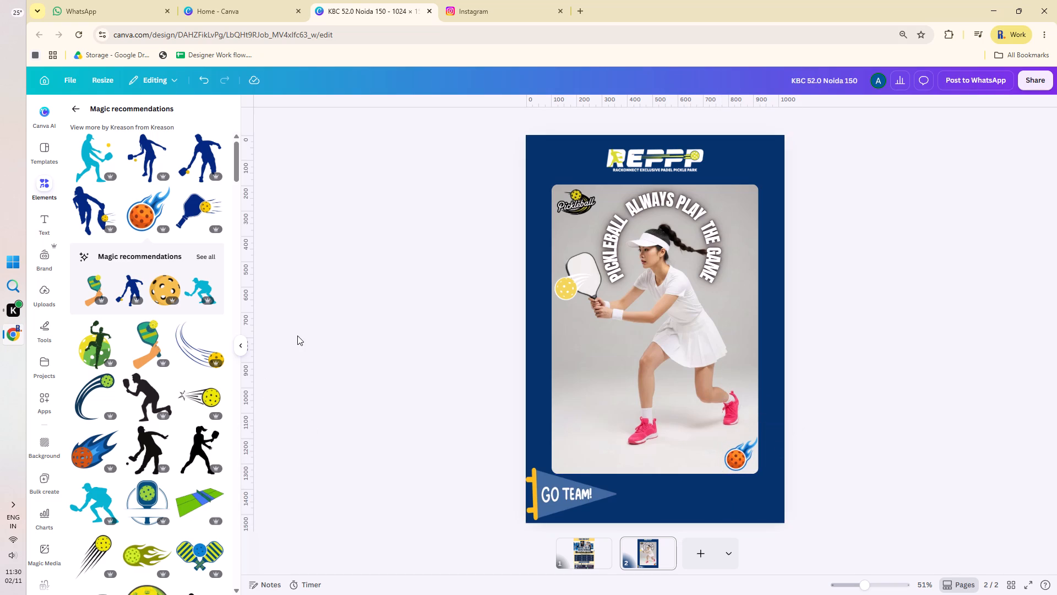
# Add the green pickleball court graphic, enlarge it to nearly the page width and centre it in the navy strip below the photo.
pyautogui.scroll(-12, 137, 436)
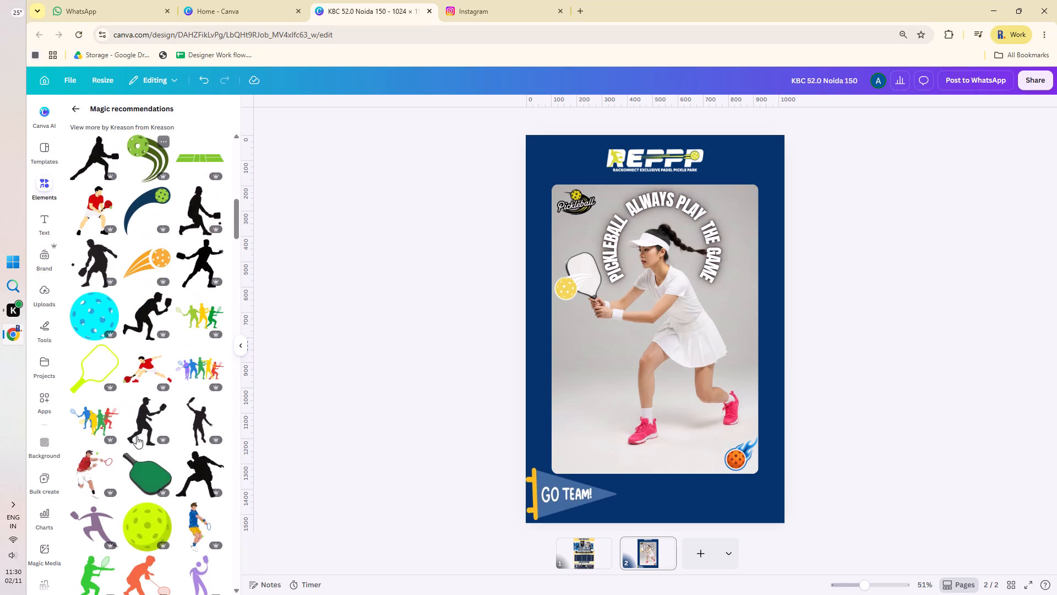
pyautogui.scroll(3, 138, 432)
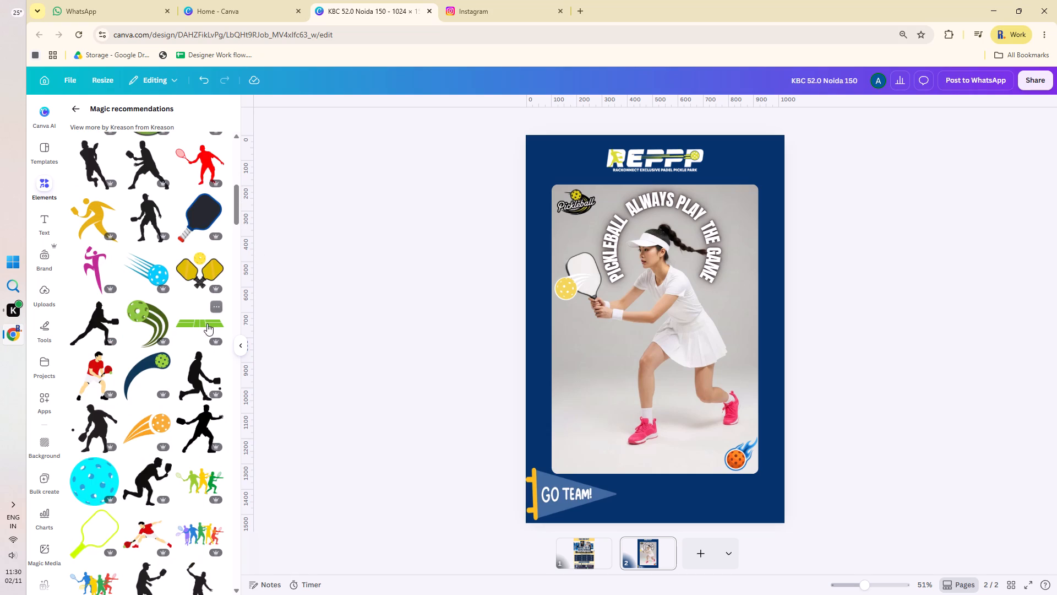
pyautogui.click(207, 323)
pyautogui.click(199, 314)
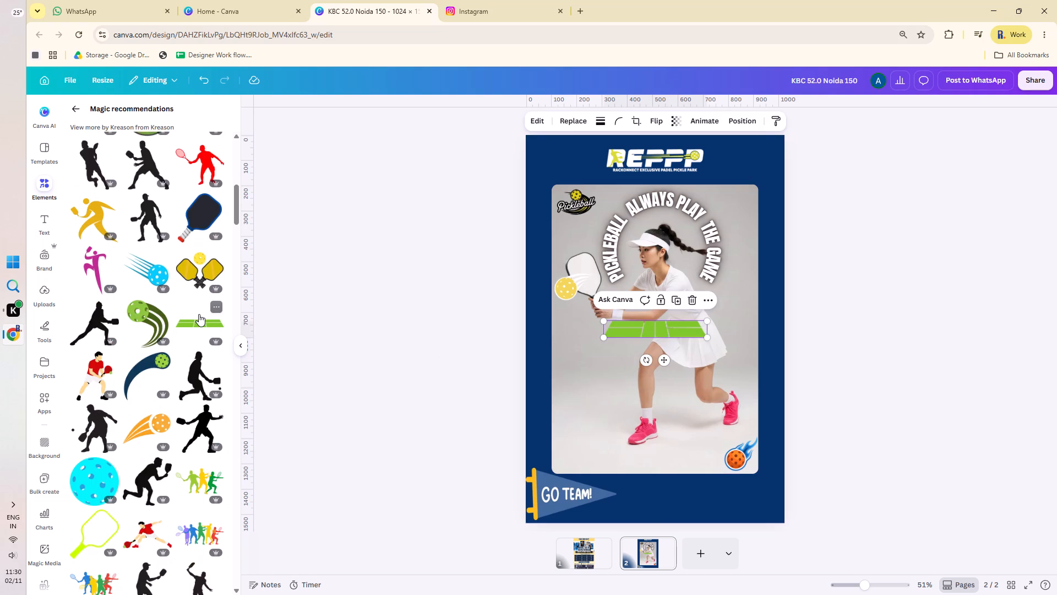
pyautogui.moveTo(601, 338); pyautogui.dragTo(391, 424)
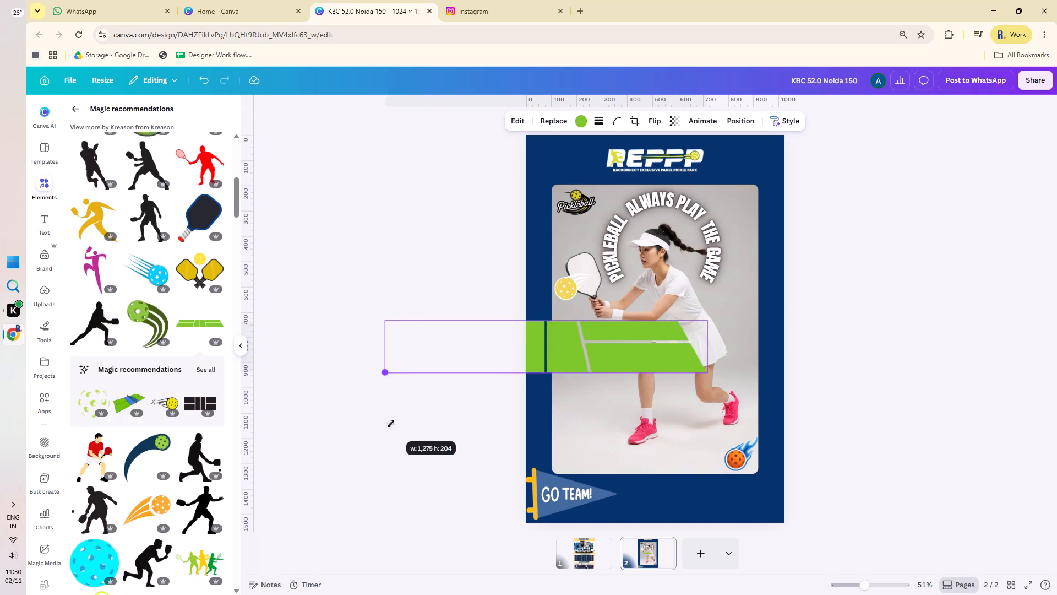
pyautogui.moveTo(391, 424); pyautogui.dragTo(473, 392)
pyautogui.moveTo(645, 336); pyautogui.dragTo(709, 497)
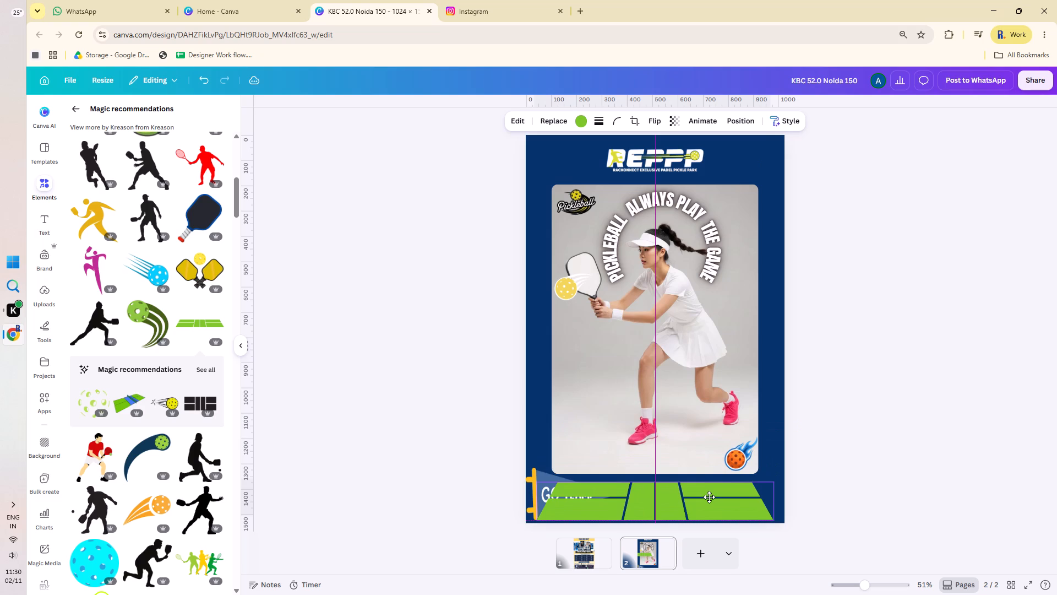
pyautogui.moveTo(709, 497); pyautogui.dragTo(709, 497)
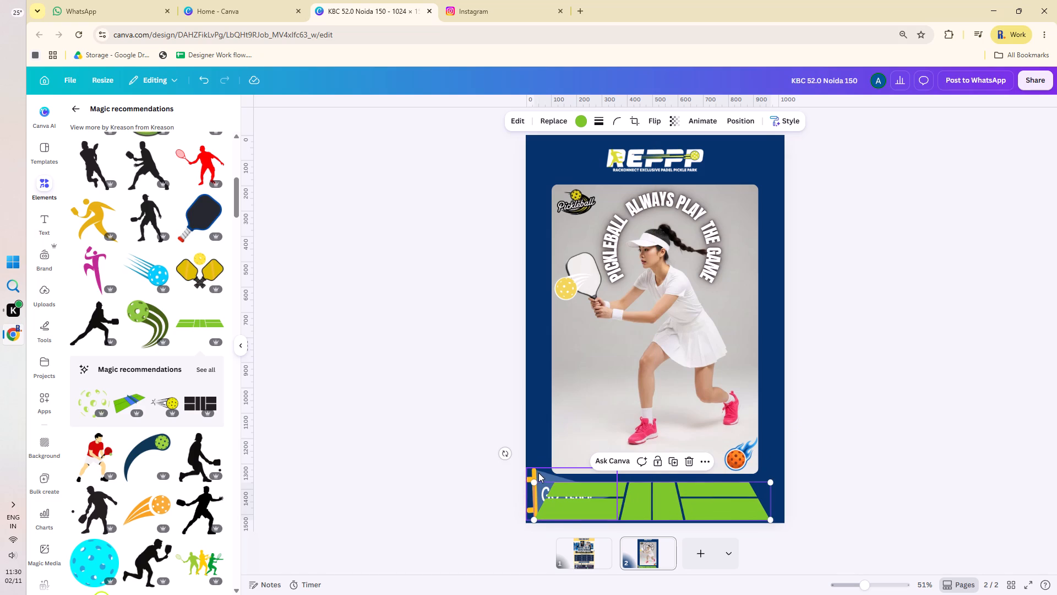
# Delete the GO TEAM! pennant behind the green court.
pyautogui.click(538, 473)
pyautogui.click(606, 449)
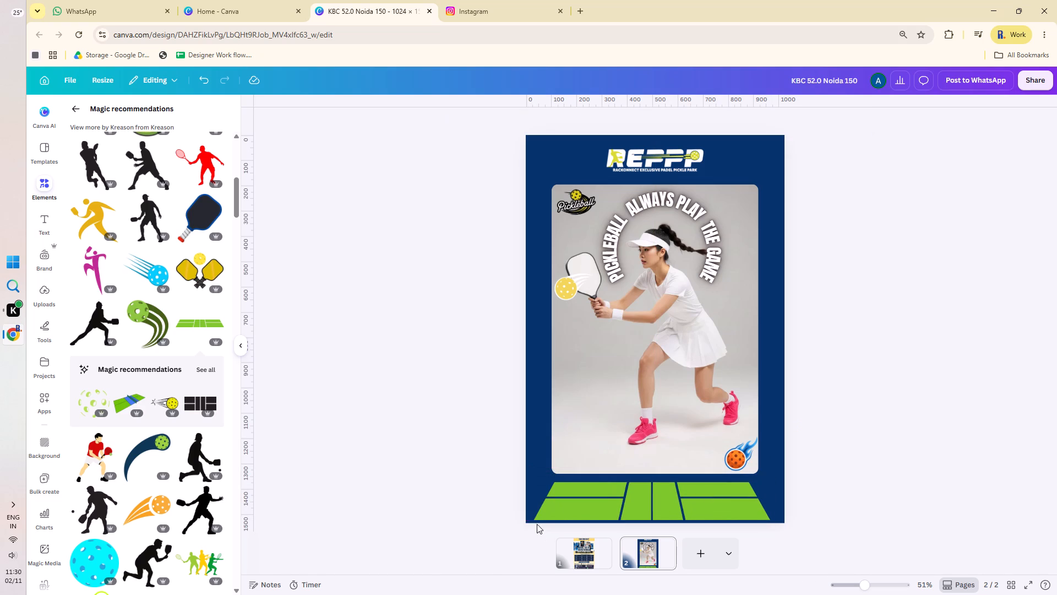
# Enlarge the green court to span the full page width and move it up against the photo's bottom edge.
pyautogui.click(589, 506)
pyautogui.moveTo(532, 479); pyautogui.dragTo(529, 476)
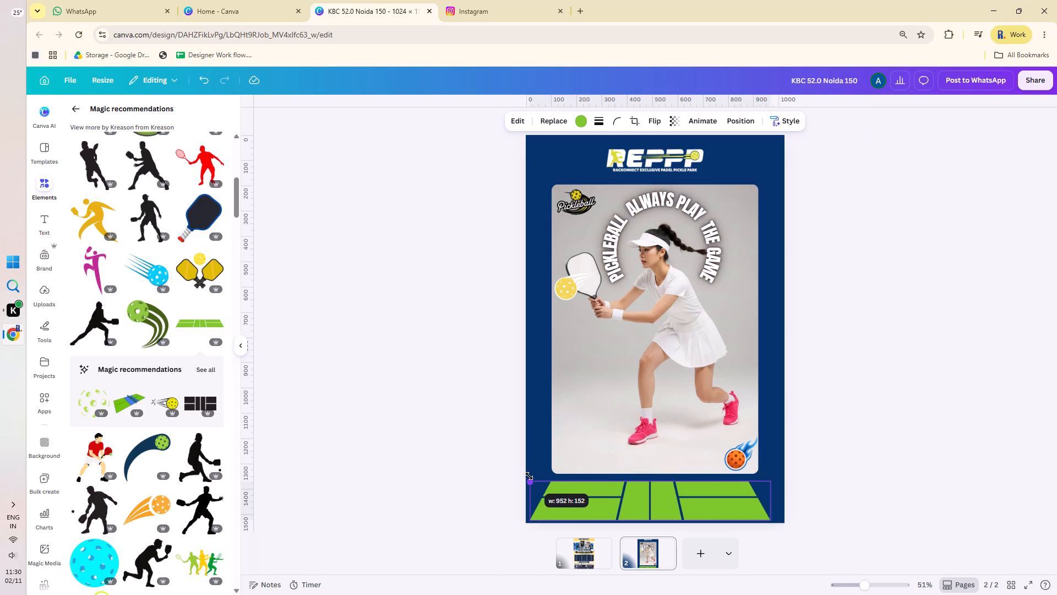
pyautogui.moveTo(529, 476); pyautogui.dragTo(527, 474)
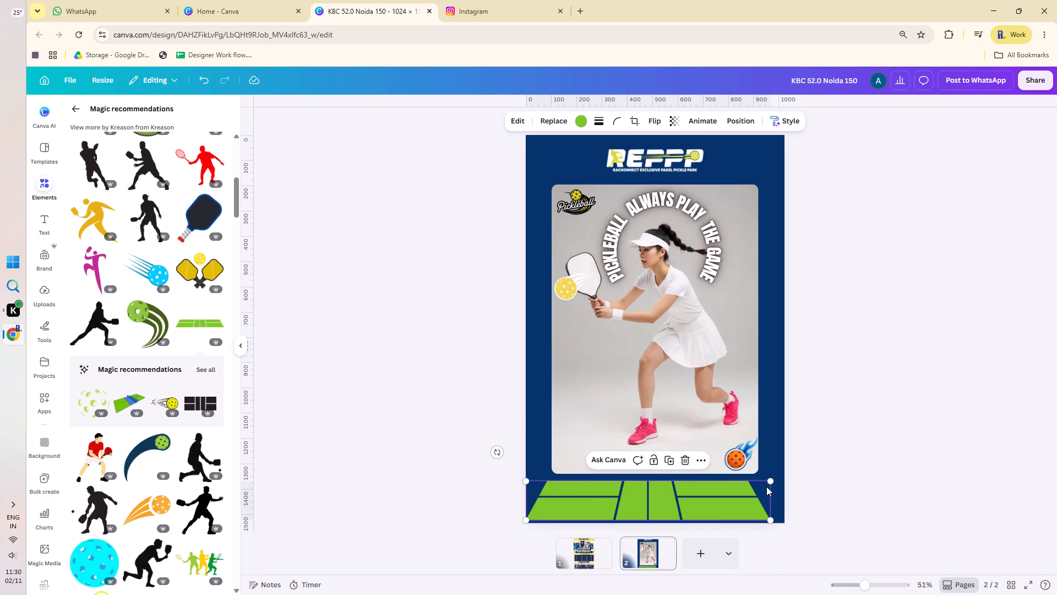
pyautogui.moveTo(770, 482); pyautogui.dragTo(786, 474)
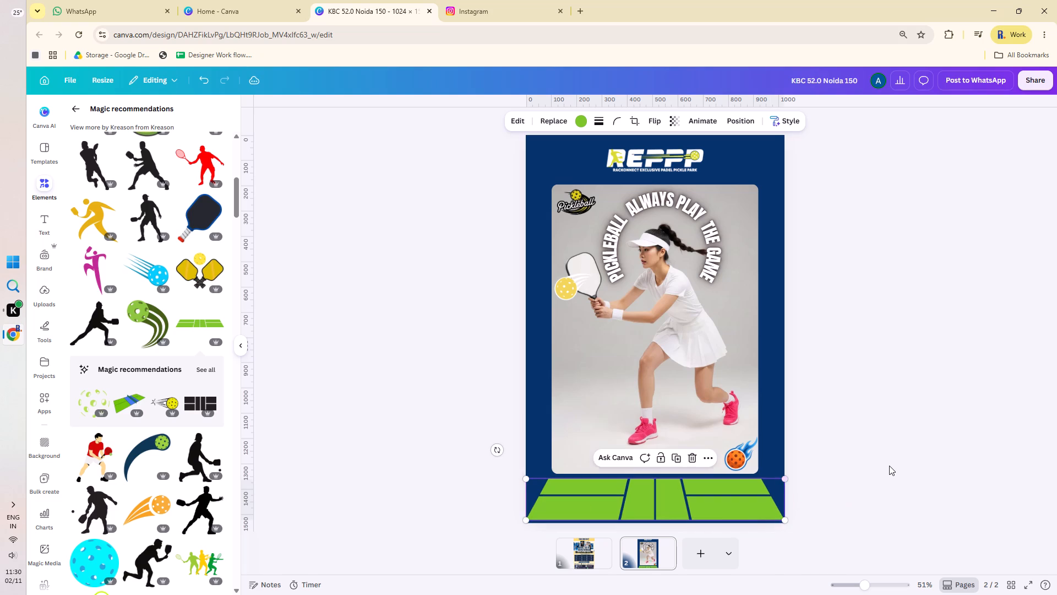
pyautogui.click(889, 466)
pyautogui.click(647, 506)
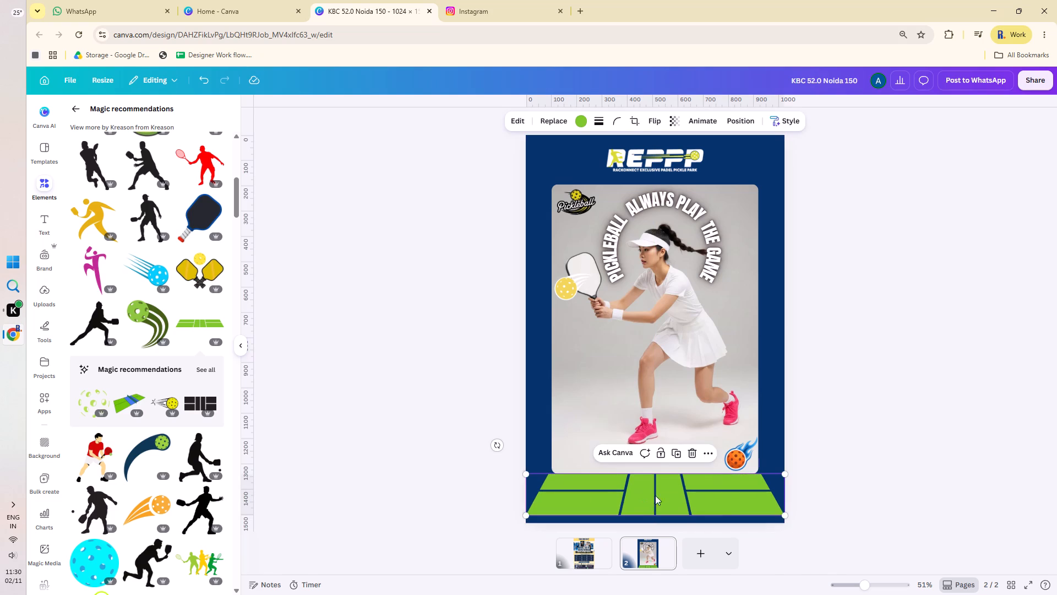
pyautogui.click(896, 375)
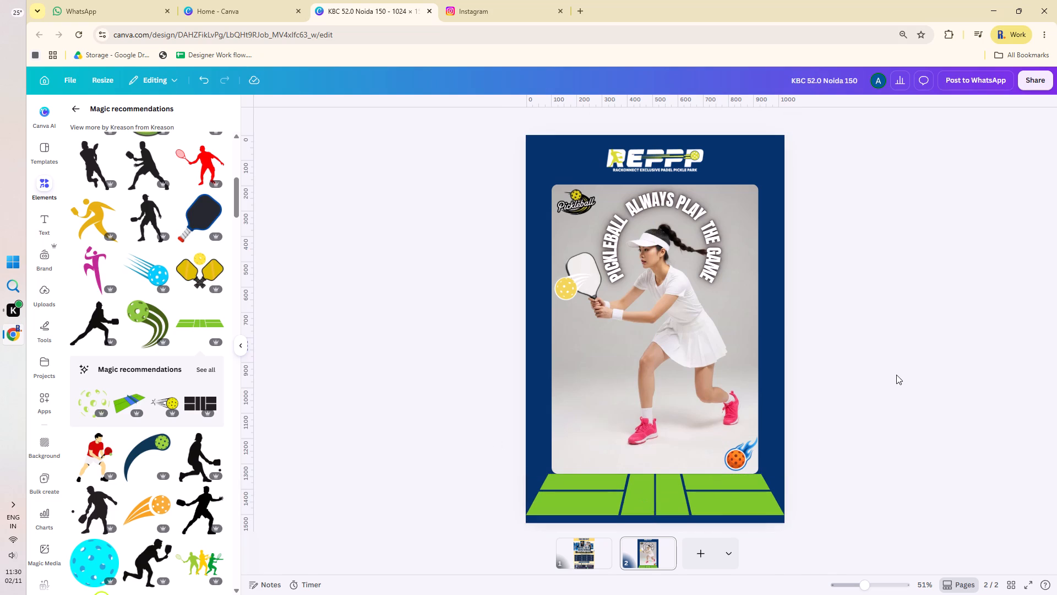
pyautogui.click(695, 501)
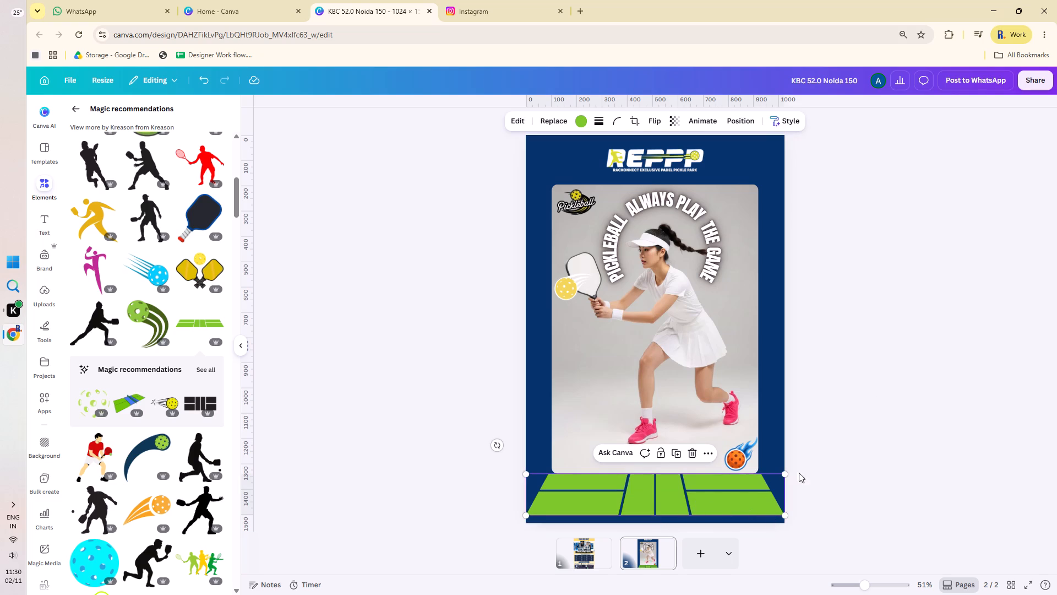
pyautogui.click(859, 379)
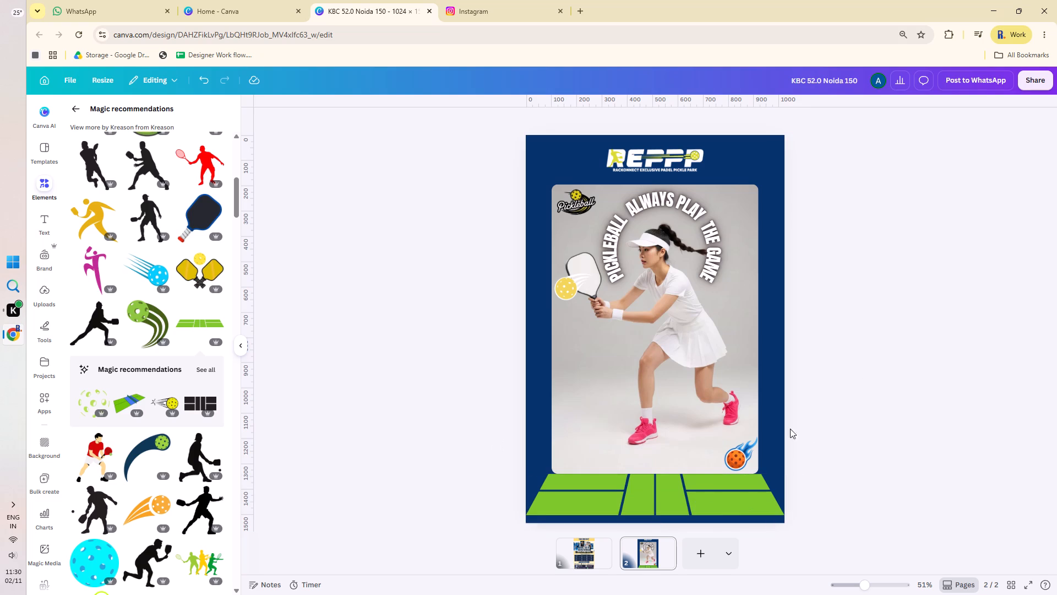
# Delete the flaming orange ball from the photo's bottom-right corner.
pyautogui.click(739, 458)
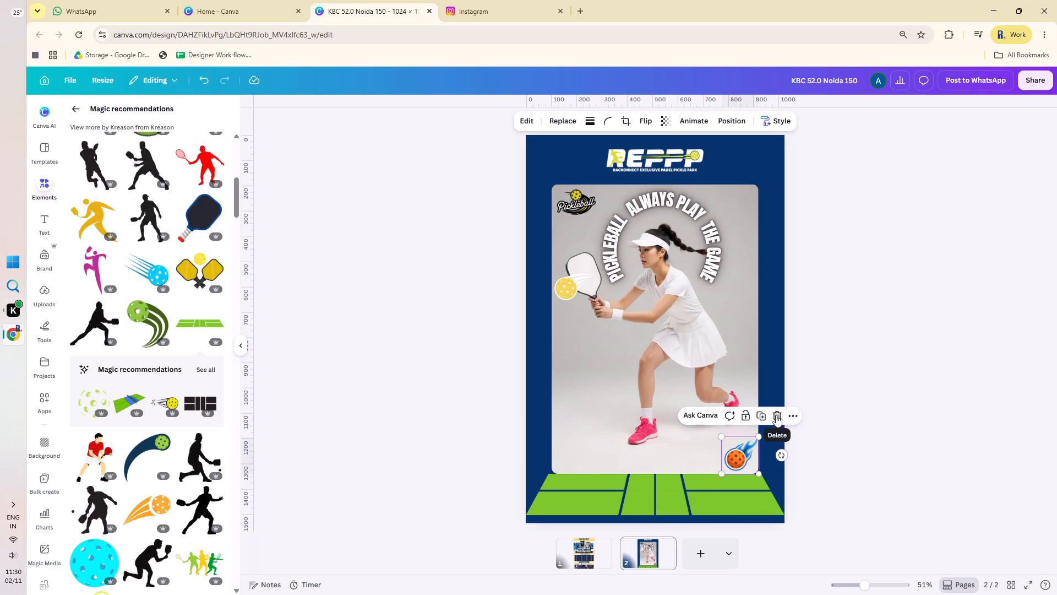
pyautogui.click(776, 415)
# Add the wide pickleball net graphic with brown posts from the PICKLEBALL graphics results and place it over the green court.
pyautogui.scroll(15, 177, 380)
pyautogui.scroll(-5, 181, 384)
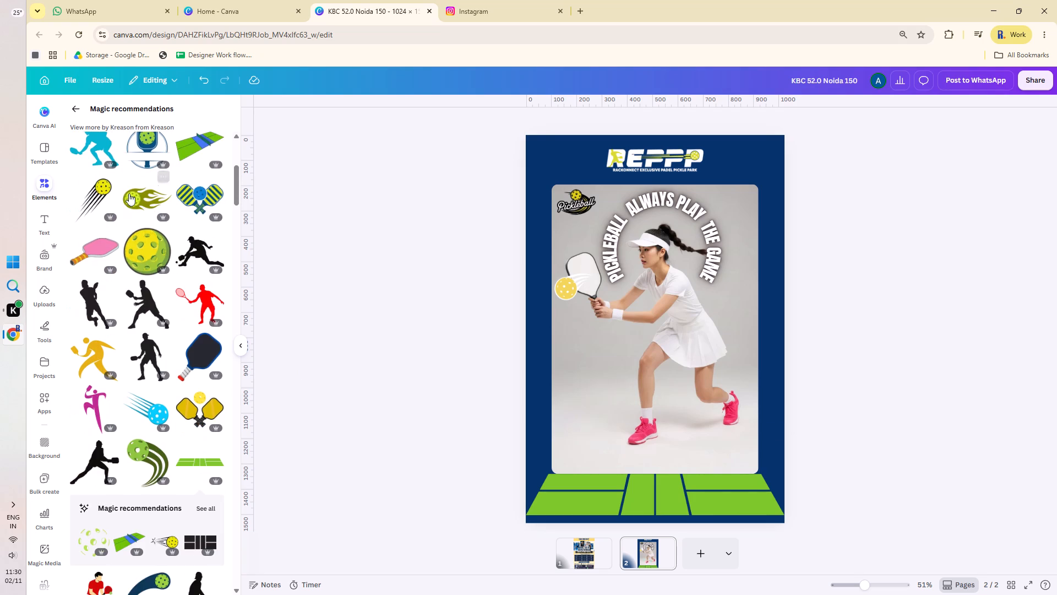
pyautogui.click(72, 107)
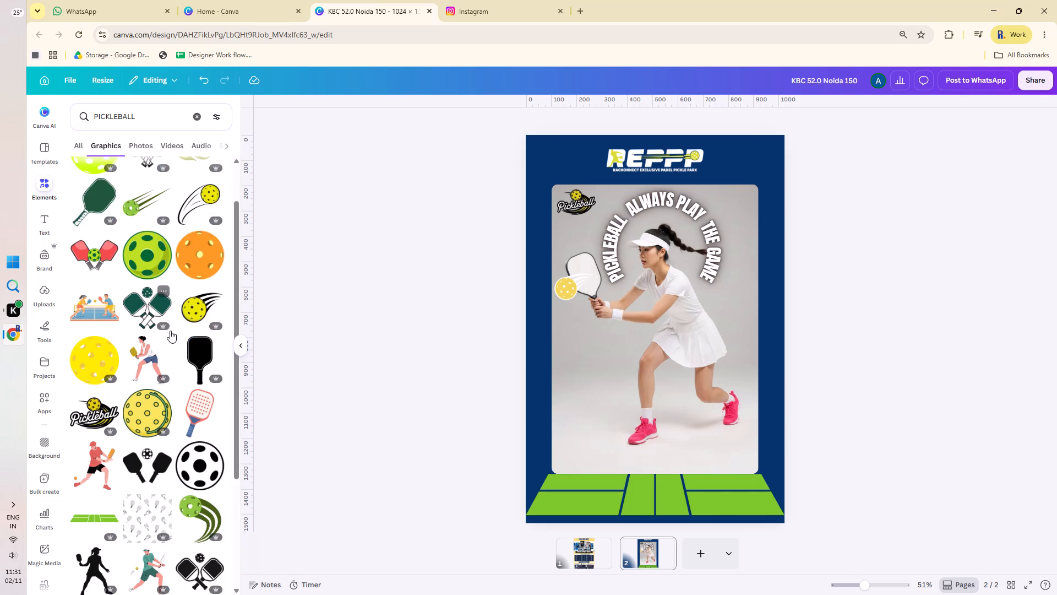
pyautogui.scroll(8, 165, 343)
pyautogui.scroll(-8, 165, 343)
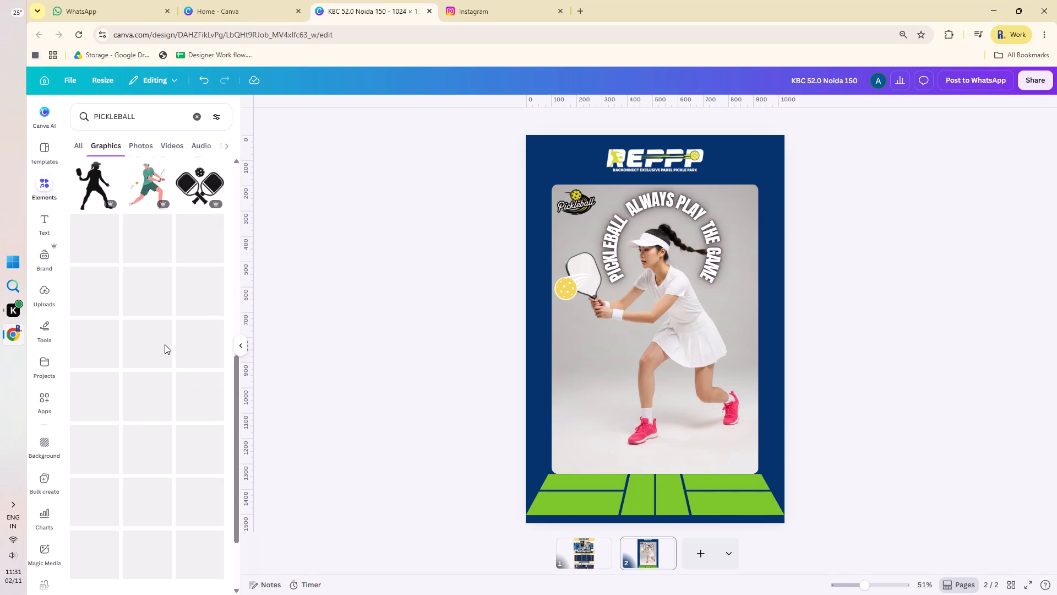
pyautogui.scroll(-3, 165, 344)
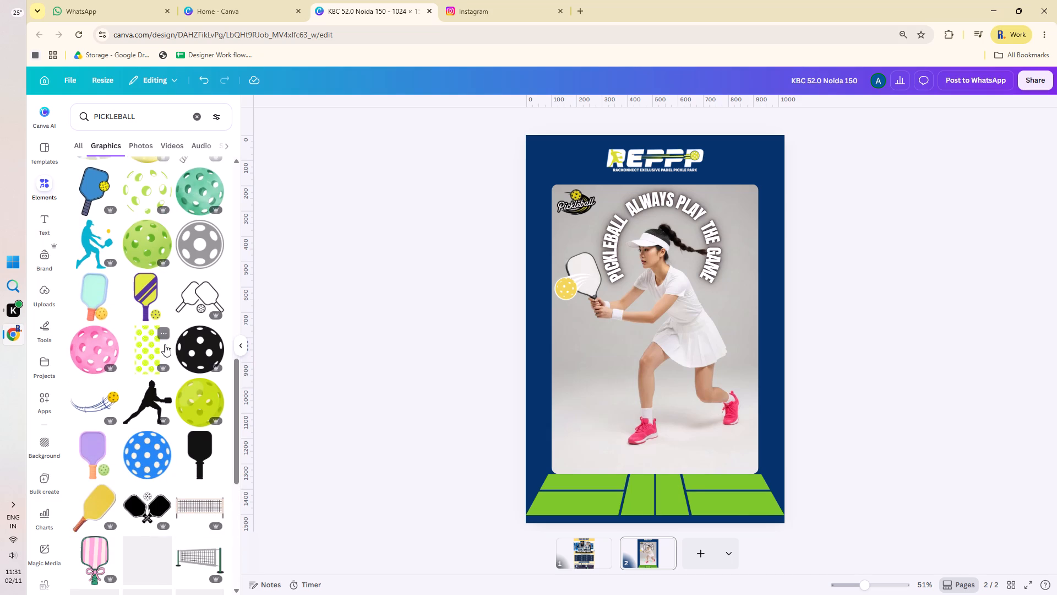
pyautogui.scroll(-3, 165, 344)
pyautogui.scroll(1, 165, 344)
pyautogui.scroll(-3, 165, 344)
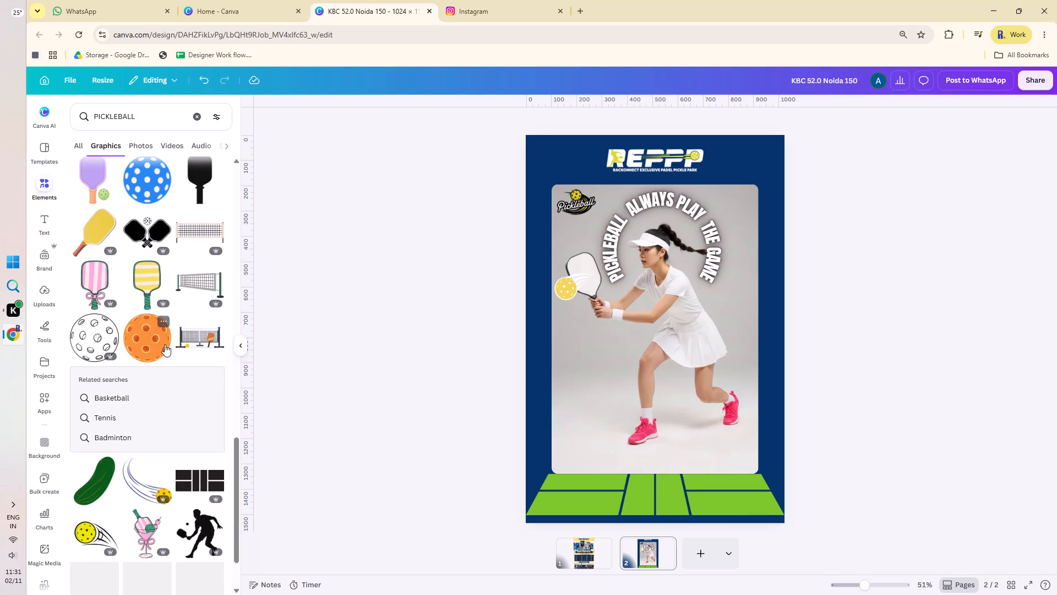
pyautogui.scroll(-8, 165, 344)
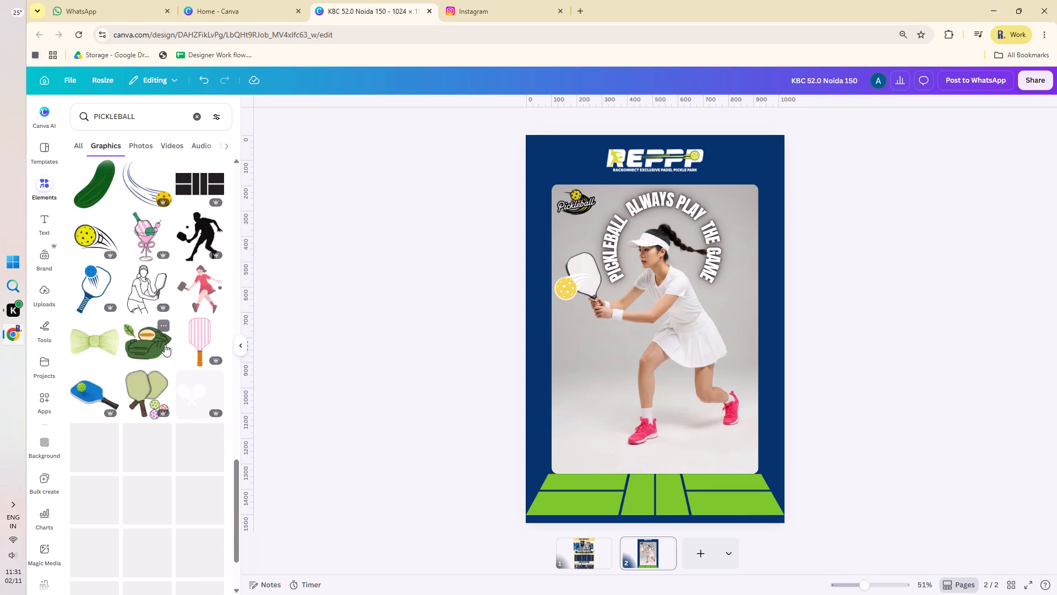
pyautogui.scroll(-6, 165, 344)
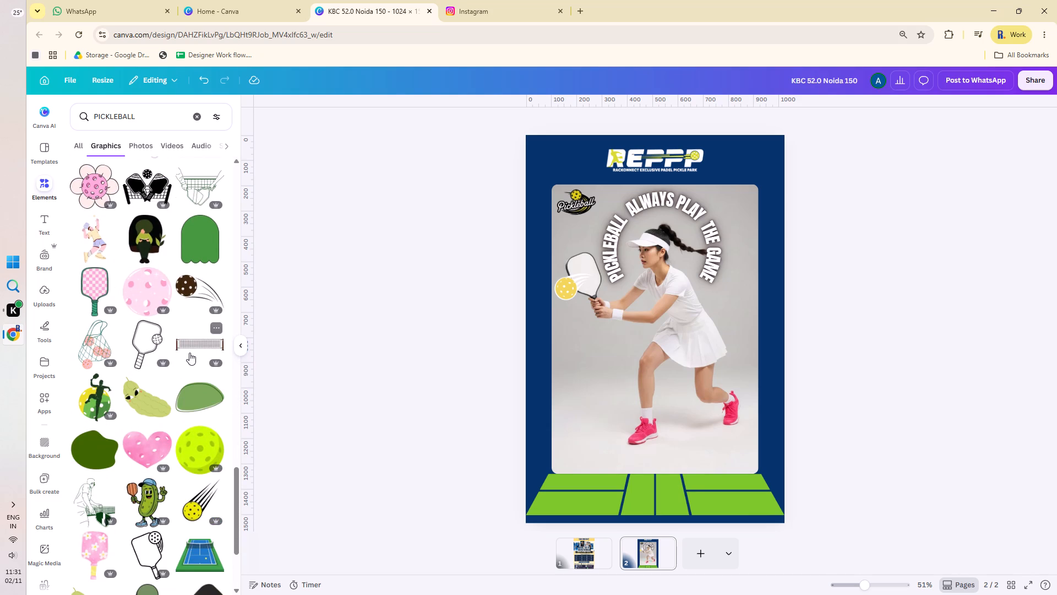
pyautogui.click(192, 347)
pyautogui.moveTo(656, 335); pyautogui.dragTo(641, 421)
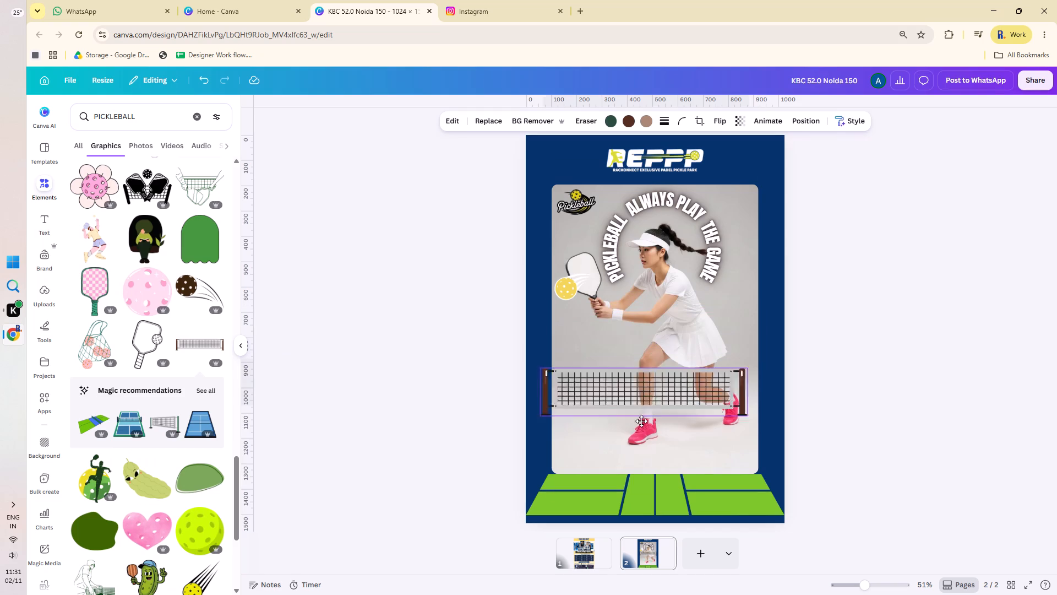
pyautogui.moveTo(641, 421); pyautogui.dragTo(642, 501)
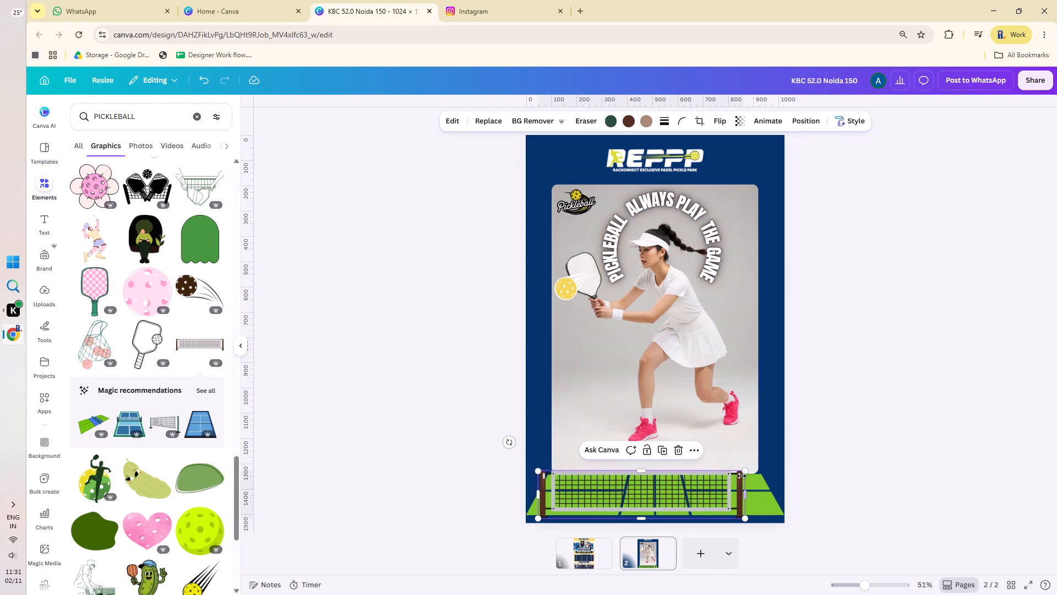
# Enlarge the net to span the full page width and raise it so the court's front edge shows below it.
pyautogui.moveTo(746, 469); pyautogui.dragTo(786, 457)
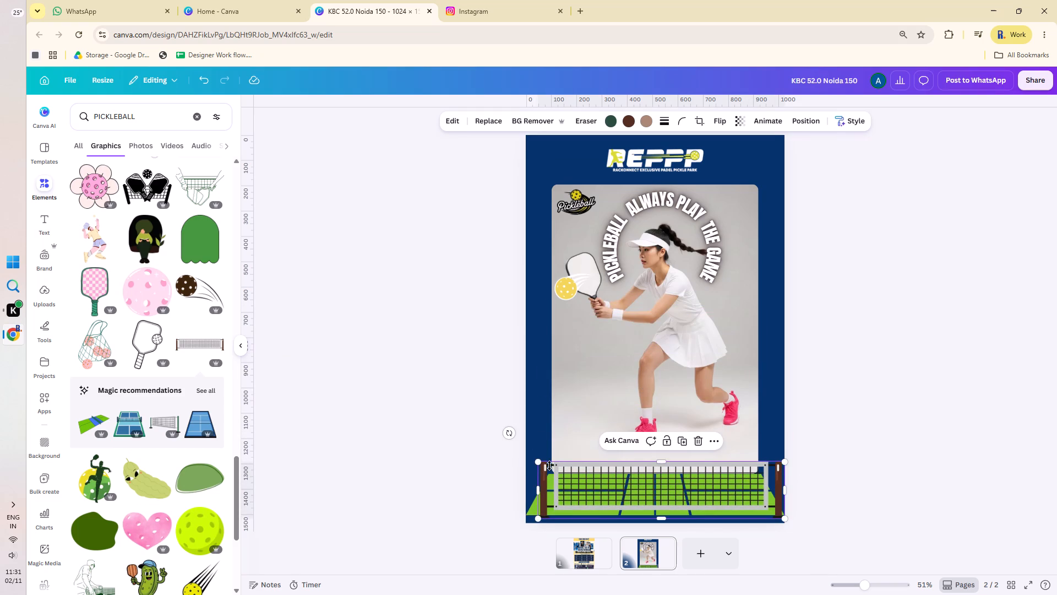
pyautogui.moveTo(538, 461); pyautogui.dragTo(526, 452)
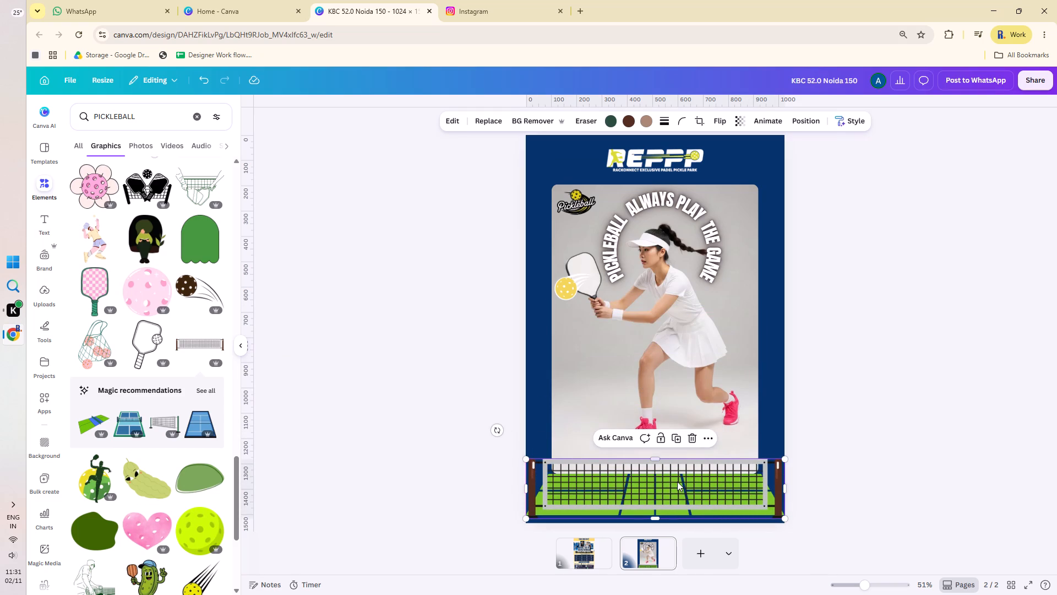
pyautogui.moveTo(677, 482); pyautogui.dragTo(676, 486)
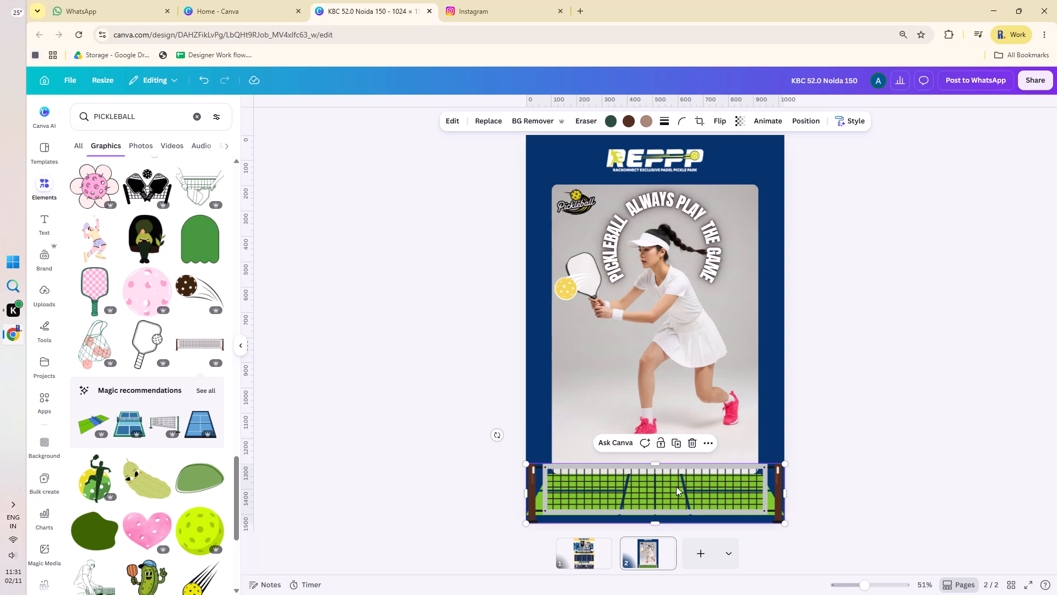
pyautogui.moveTo(745, 486); pyautogui.dragTo(745, 478)
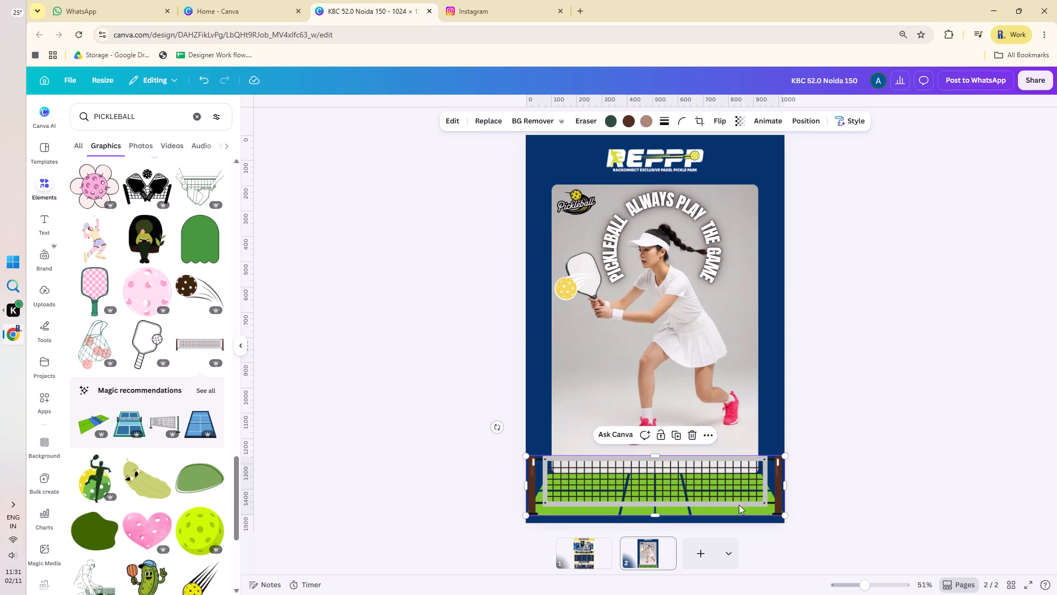
pyautogui.moveTo(722, 484); pyautogui.dragTo(722, 476)
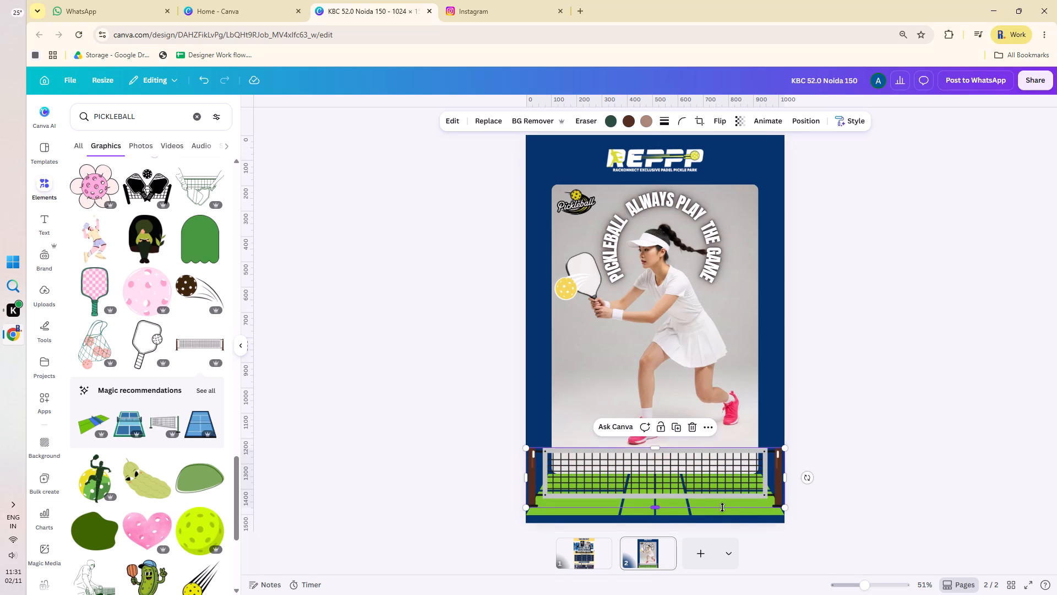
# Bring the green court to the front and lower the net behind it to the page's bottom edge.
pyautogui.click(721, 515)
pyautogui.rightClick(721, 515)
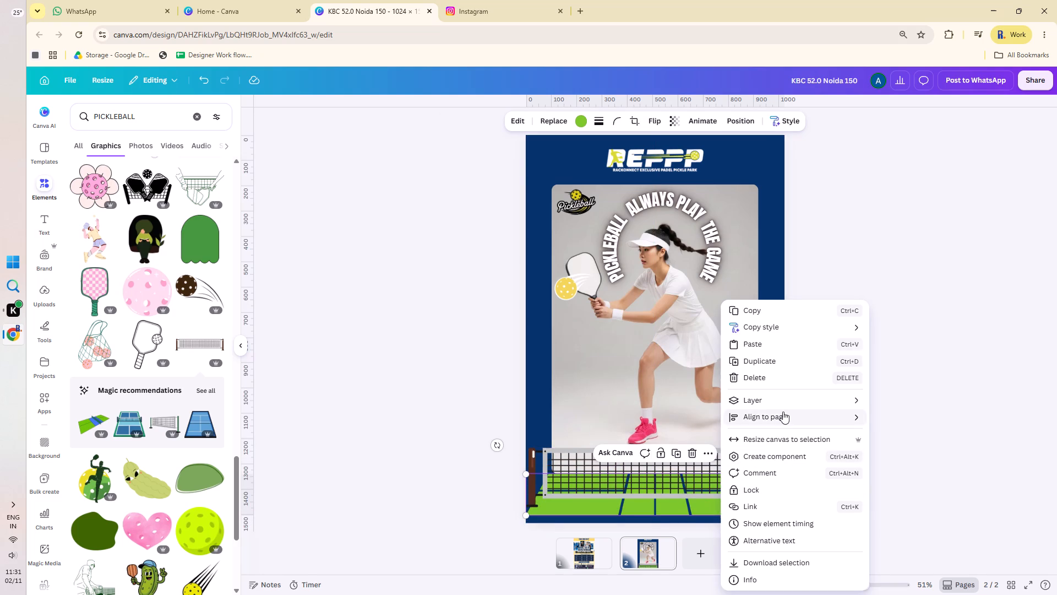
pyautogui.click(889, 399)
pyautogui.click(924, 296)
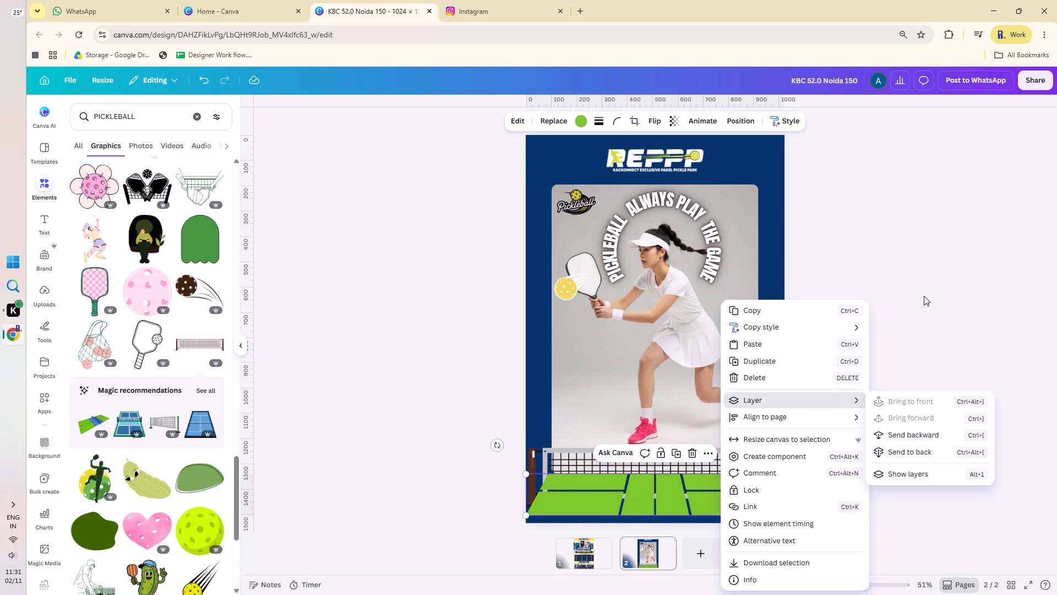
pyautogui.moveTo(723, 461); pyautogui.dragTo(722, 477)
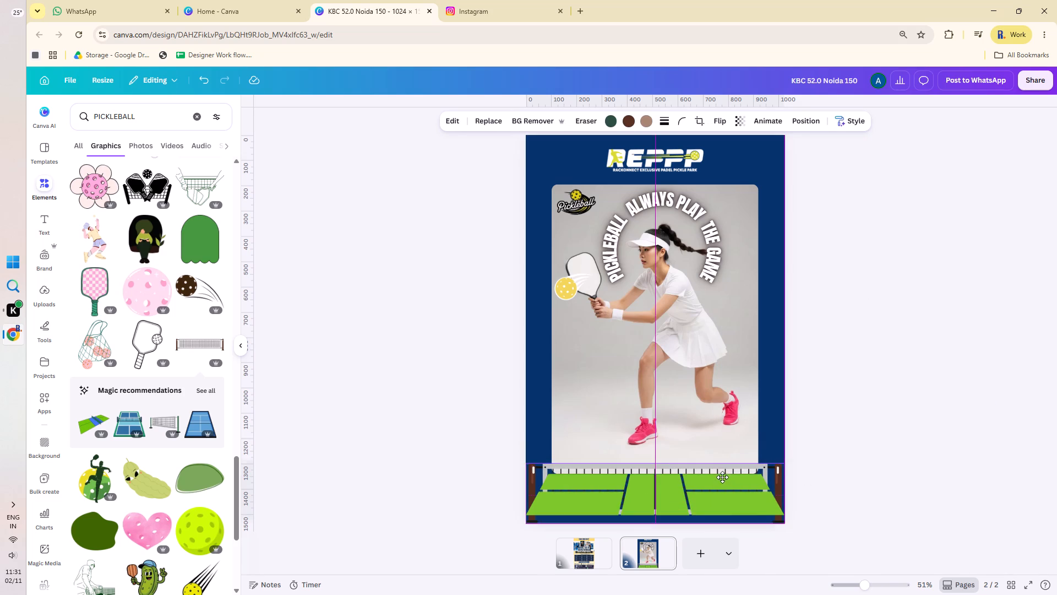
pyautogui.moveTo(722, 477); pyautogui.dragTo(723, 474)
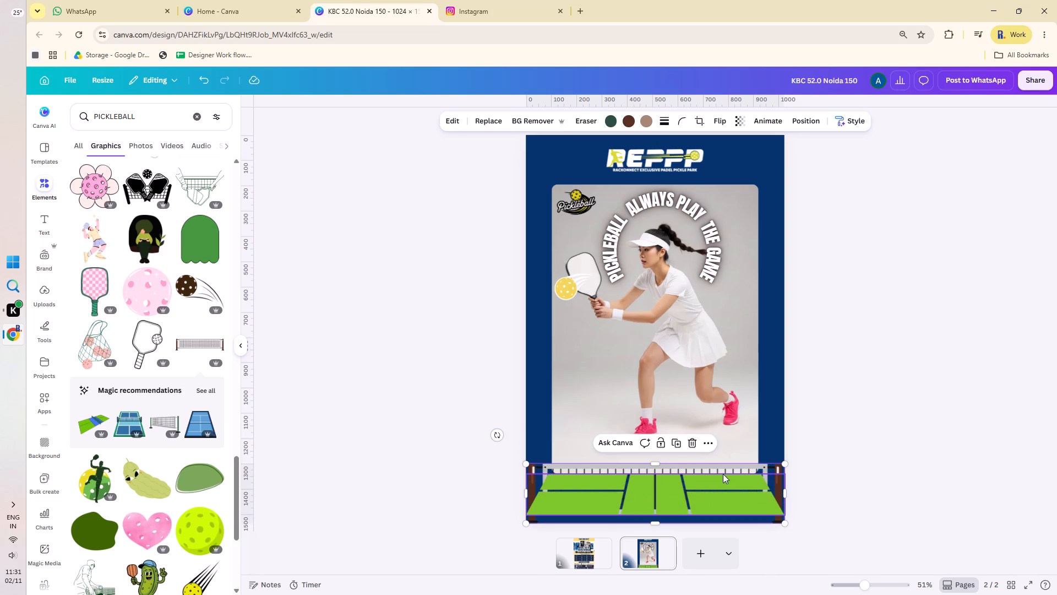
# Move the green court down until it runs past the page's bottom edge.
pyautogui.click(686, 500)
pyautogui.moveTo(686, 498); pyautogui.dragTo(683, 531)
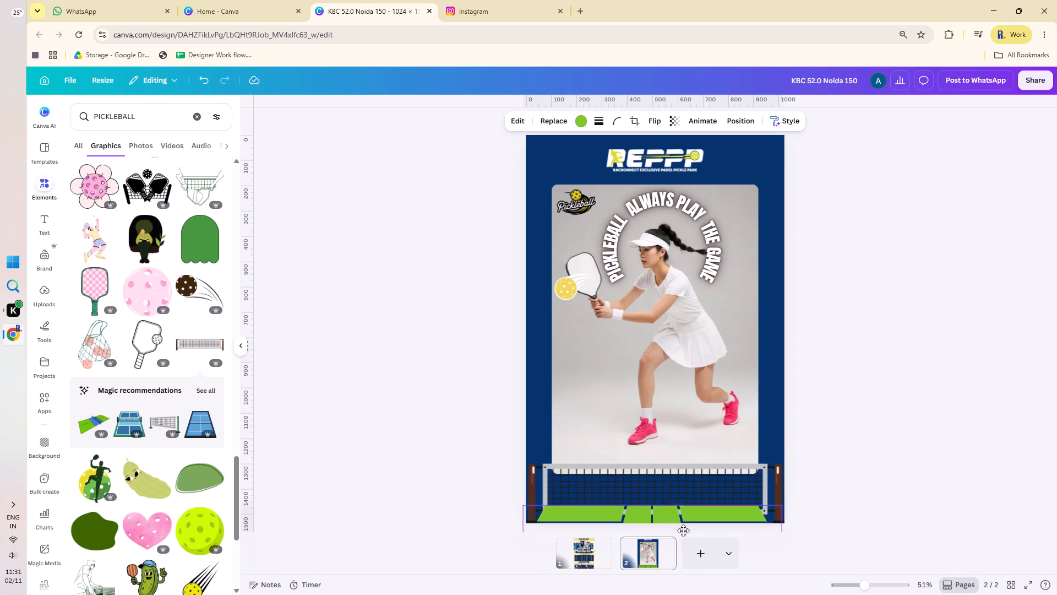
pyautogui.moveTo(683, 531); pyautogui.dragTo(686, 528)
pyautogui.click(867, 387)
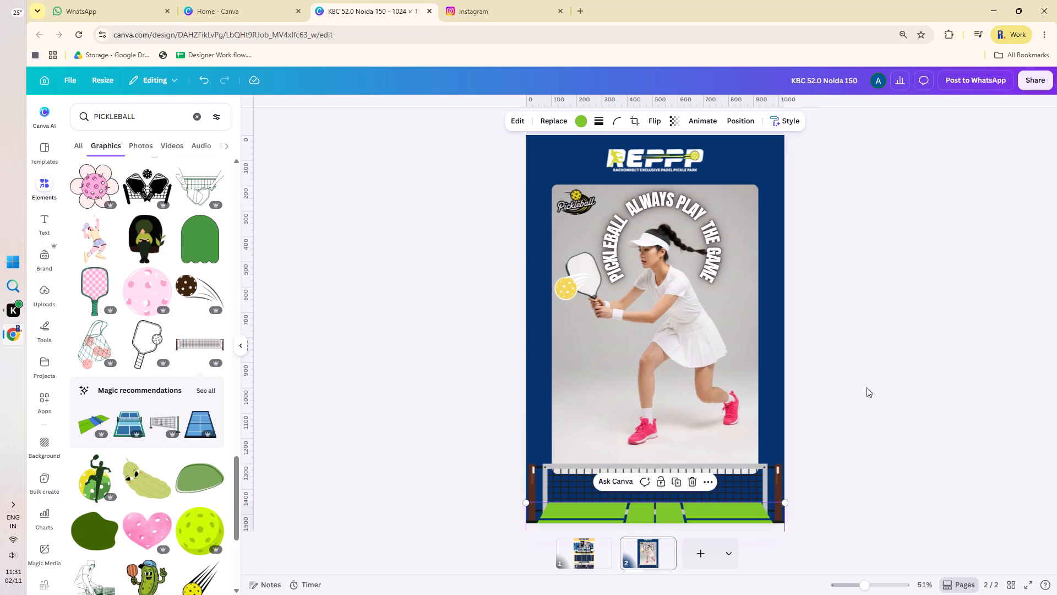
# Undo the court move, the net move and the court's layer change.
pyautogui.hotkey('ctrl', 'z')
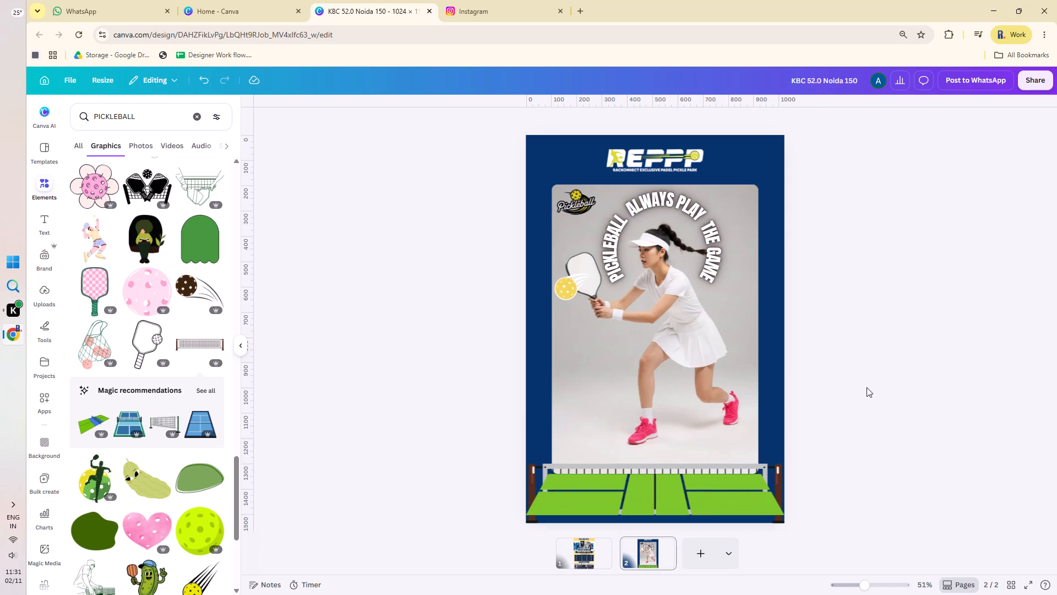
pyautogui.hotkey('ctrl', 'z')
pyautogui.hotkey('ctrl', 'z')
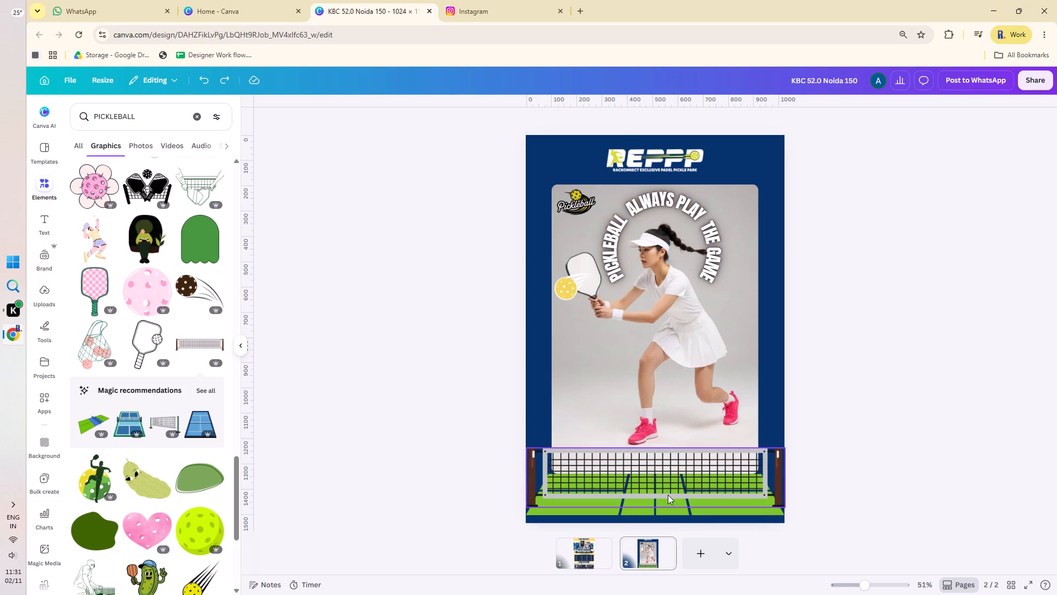
# Move the net up so it stands along the court's far edge, across the bottom of the player photo.
pyautogui.moveTo(681, 468); pyautogui.dragTo(682, 479)
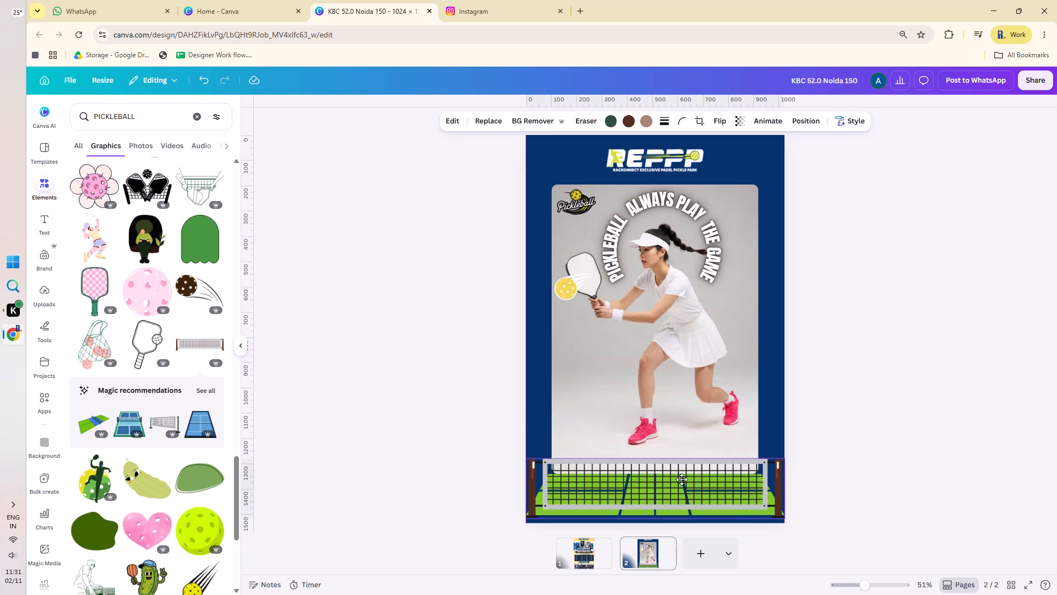
pyautogui.moveTo(682, 479); pyautogui.dragTo(680, 442)
pyautogui.click(913, 380)
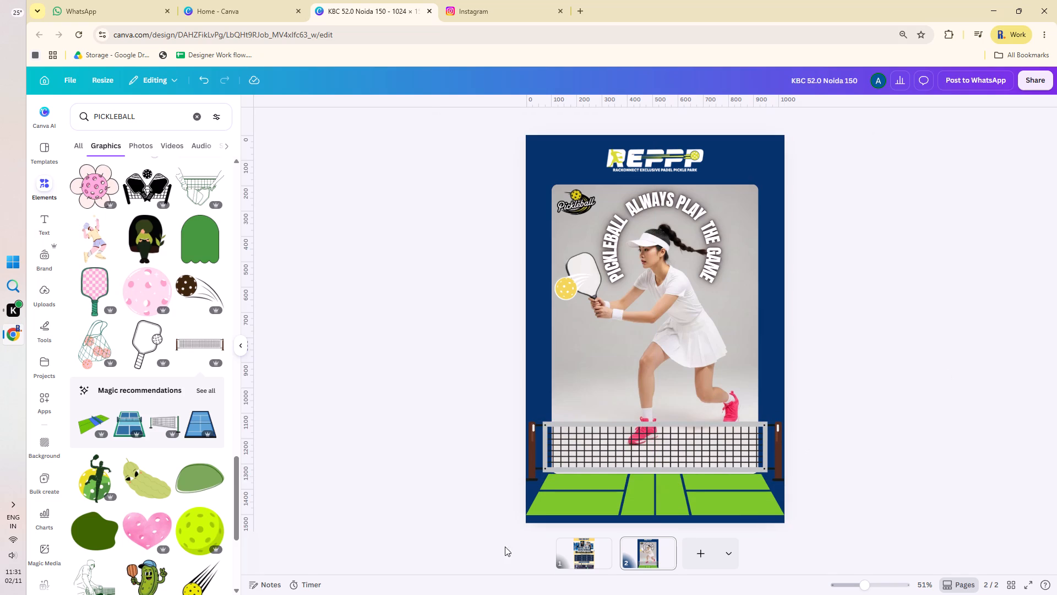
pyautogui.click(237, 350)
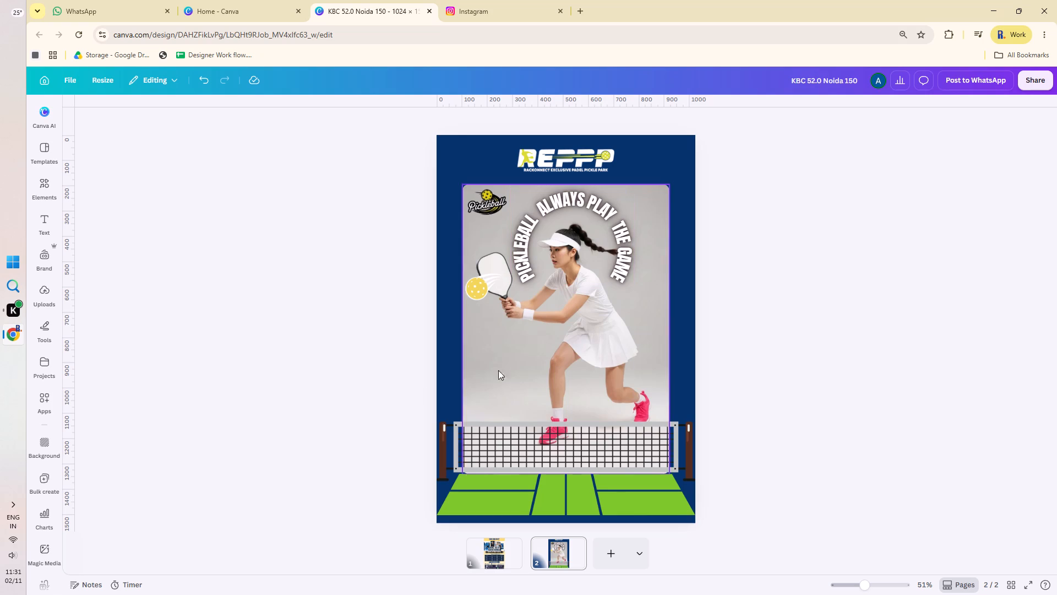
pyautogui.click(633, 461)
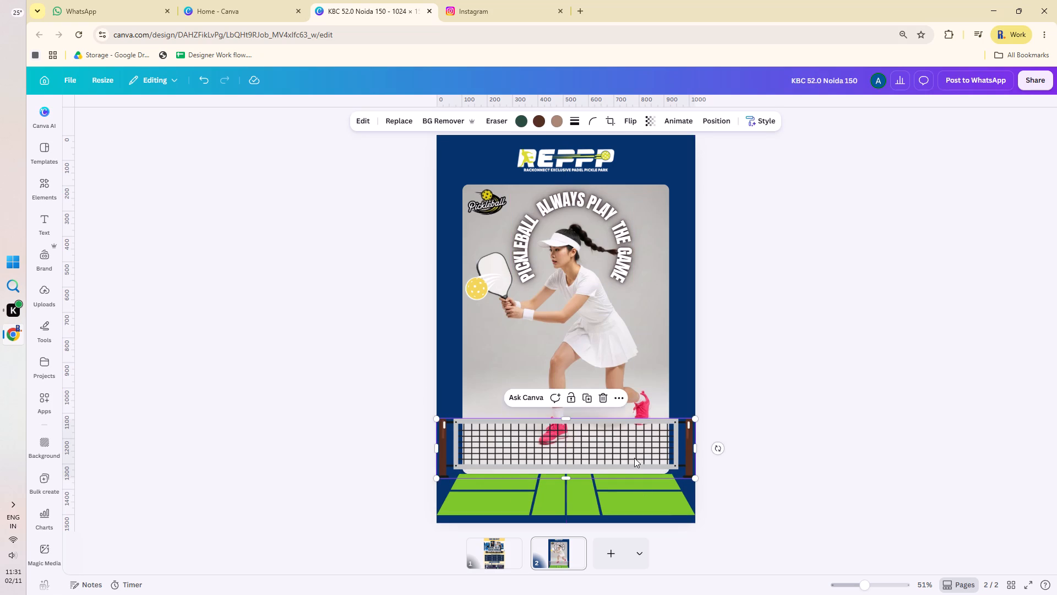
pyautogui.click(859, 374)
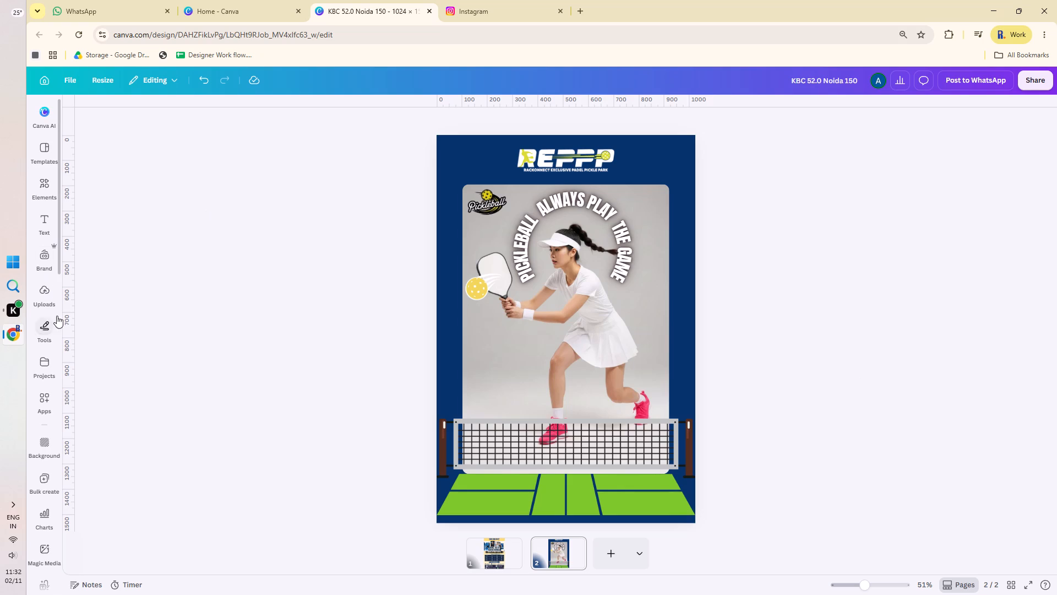
# Add the uploaded Franklin logo, shrink it to a small label and place it beside the REPPP logo in the navy header.
pyautogui.click(47, 294)
pyautogui.scroll(-8, 125, 358)
pyautogui.scroll(-13, 127, 363)
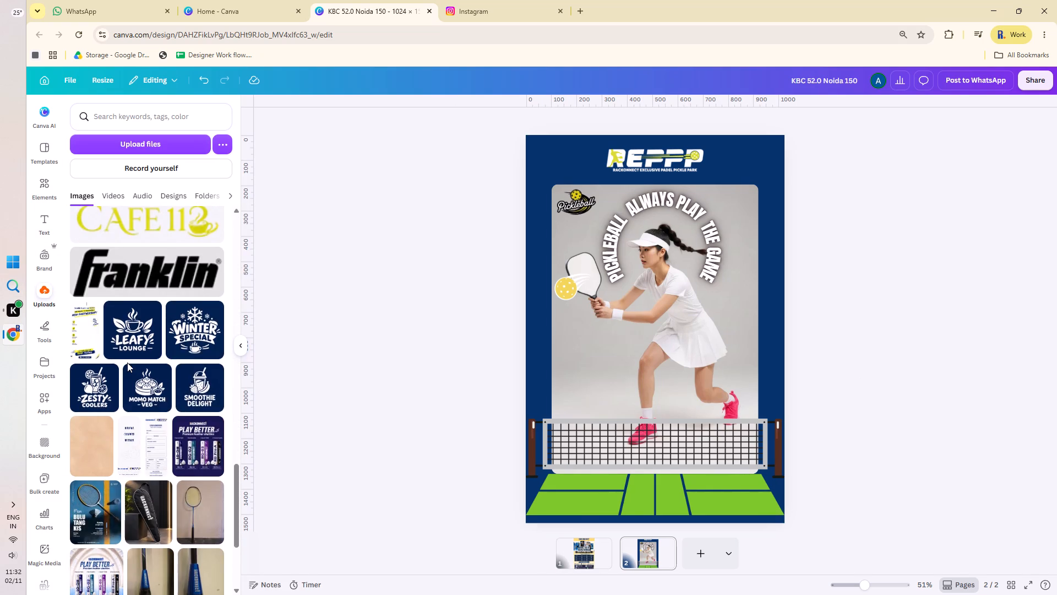
pyautogui.scroll(-4, 127, 363)
pyautogui.scroll(5, 129, 361)
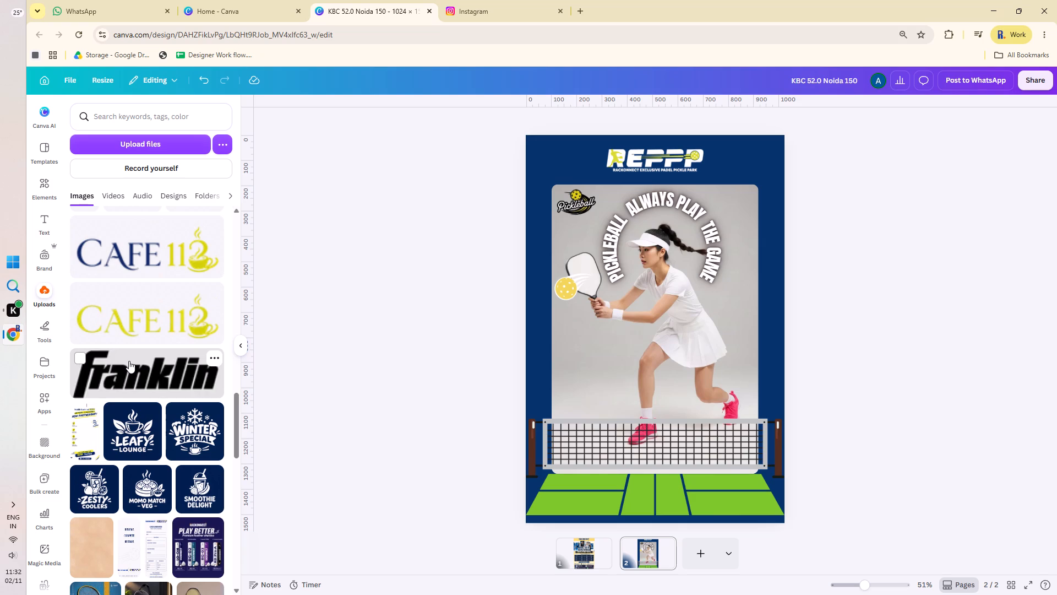
pyautogui.click(145, 363)
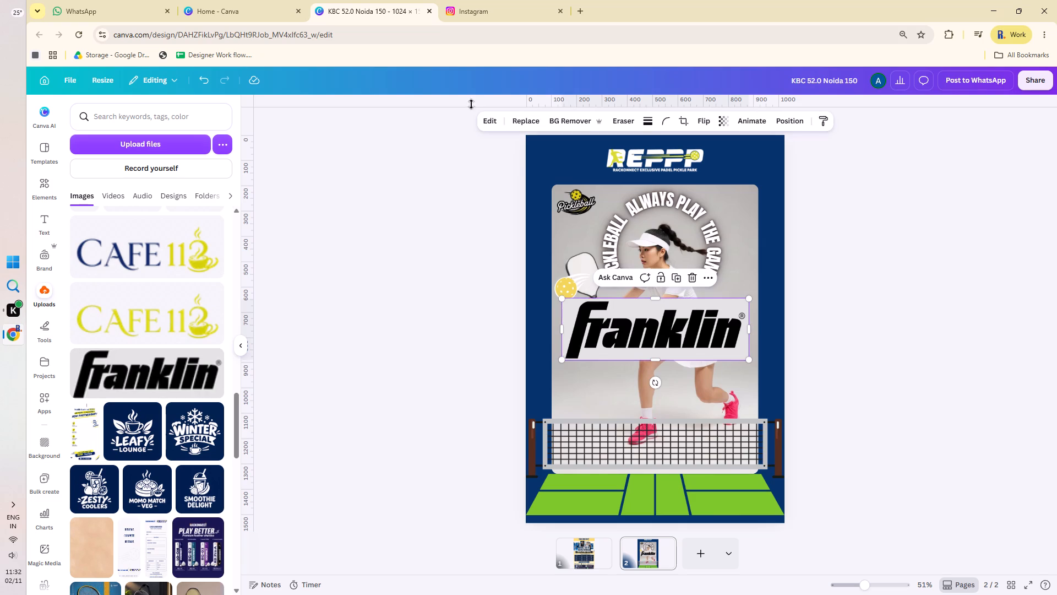
pyautogui.doubleClick(434, 274)
pyautogui.click(575, 308)
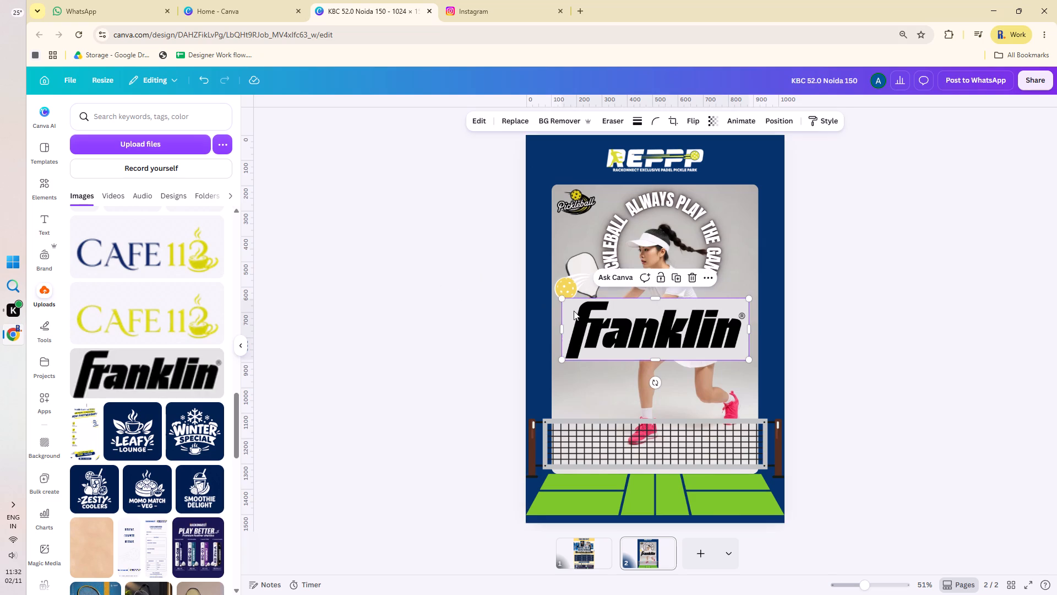
pyautogui.moveTo(559, 300); pyautogui.dragTo(686, 342)
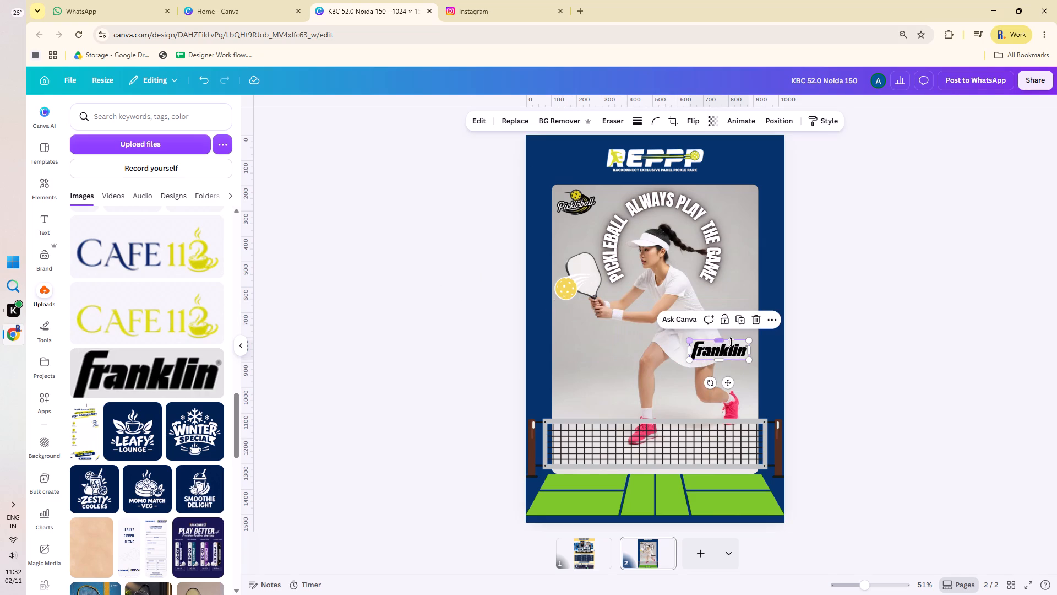
pyautogui.moveTo(720, 351); pyautogui.dragTo(739, 160)
pyautogui.click(876, 176)
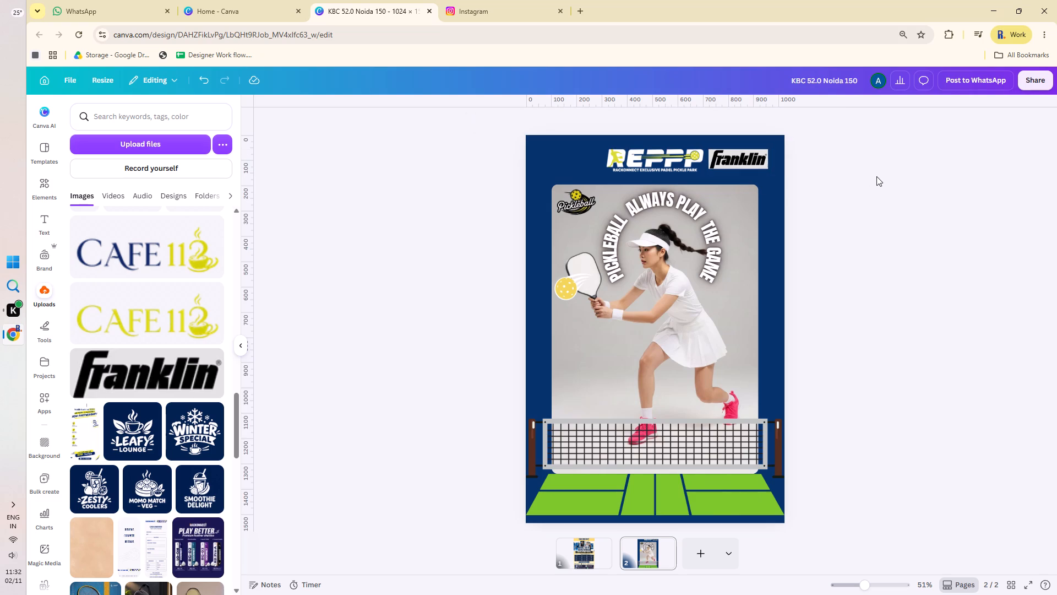
# Remove the curve and glow effects from the headline PICKLEBALL ALWAYS PLAY THE GAME.
pyautogui.click(679, 206)
pyautogui.click(744, 121)
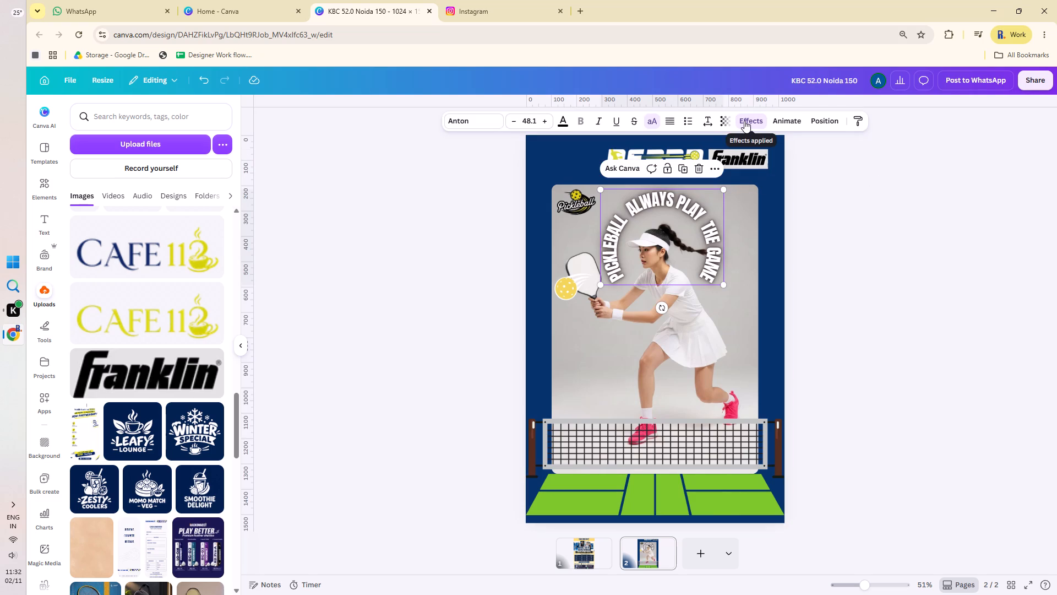
pyautogui.click(189, 571)
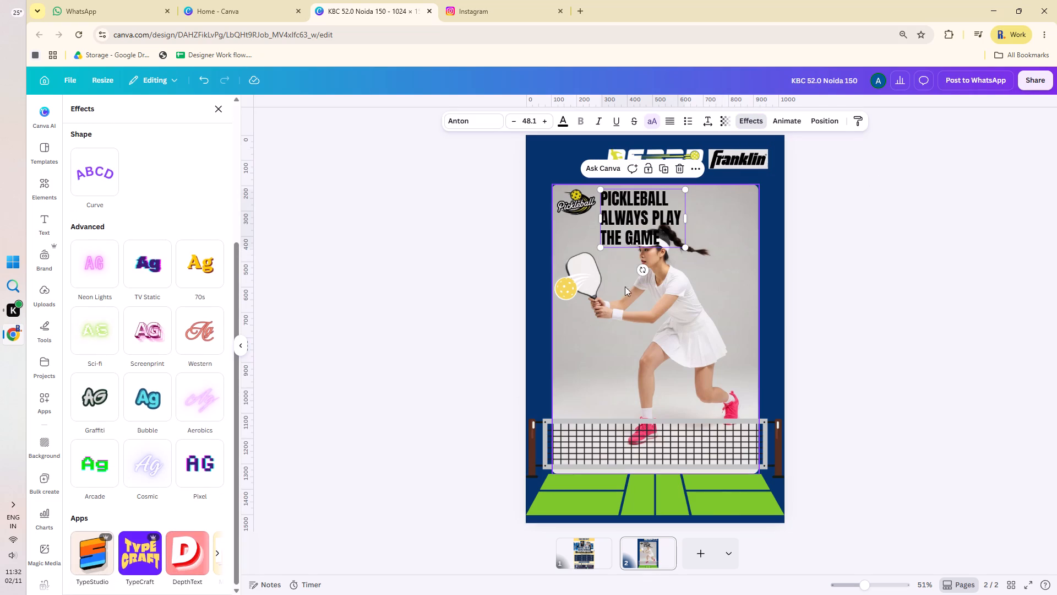
# Widen the headline's text box, complete its first line as PICKLEBALL ALWAYS PLAY THE GAME and delete the two lines below it.
pyautogui.moveTo(688, 216); pyautogui.dragTo(927, 218)
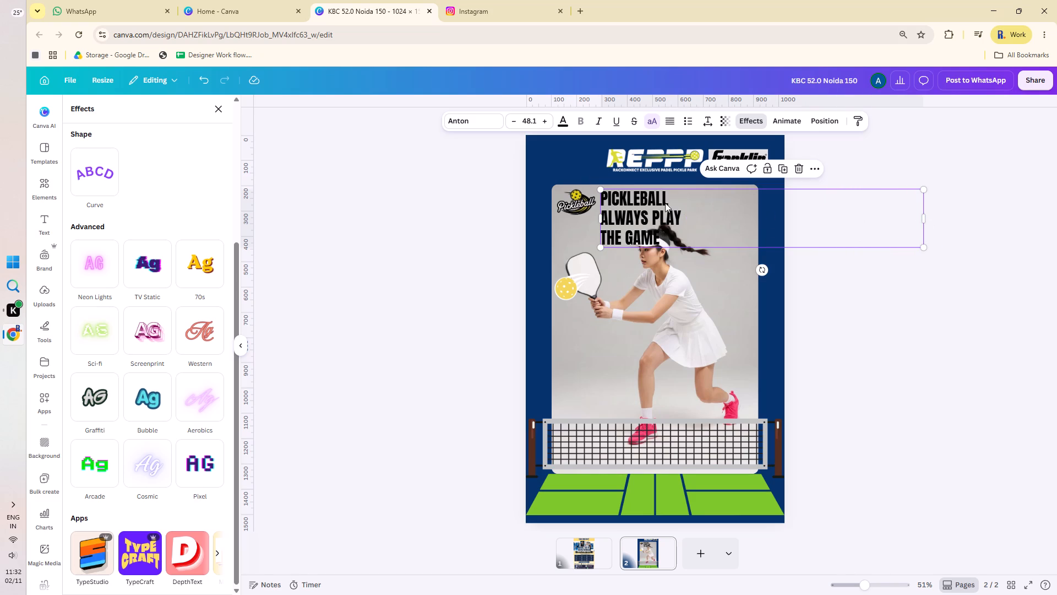
pyautogui.doubleClick(669, 196)
pyautogui.click(678, 201)
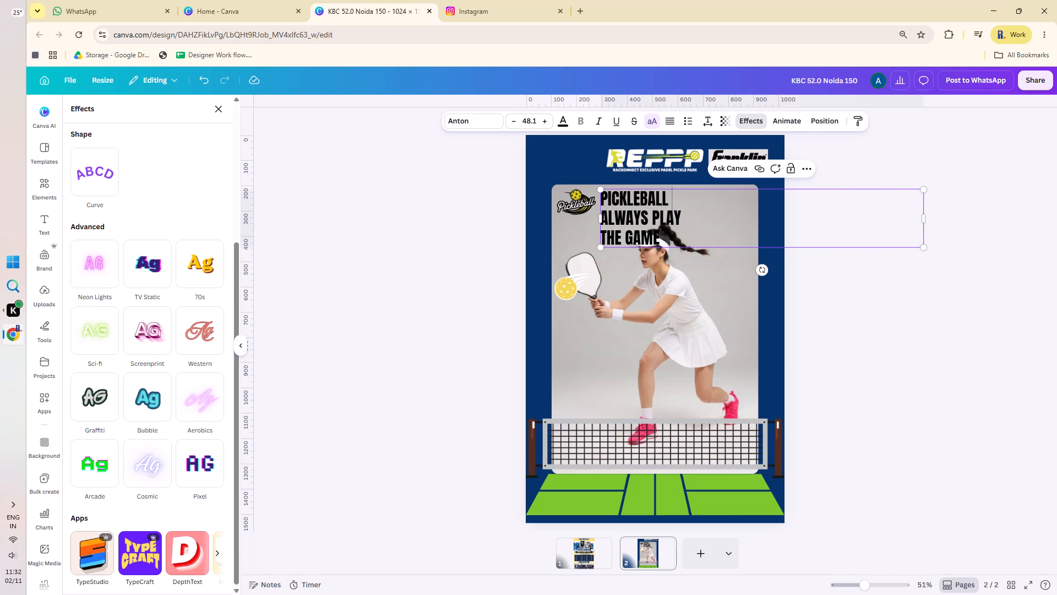
pyautogui.write('AL')
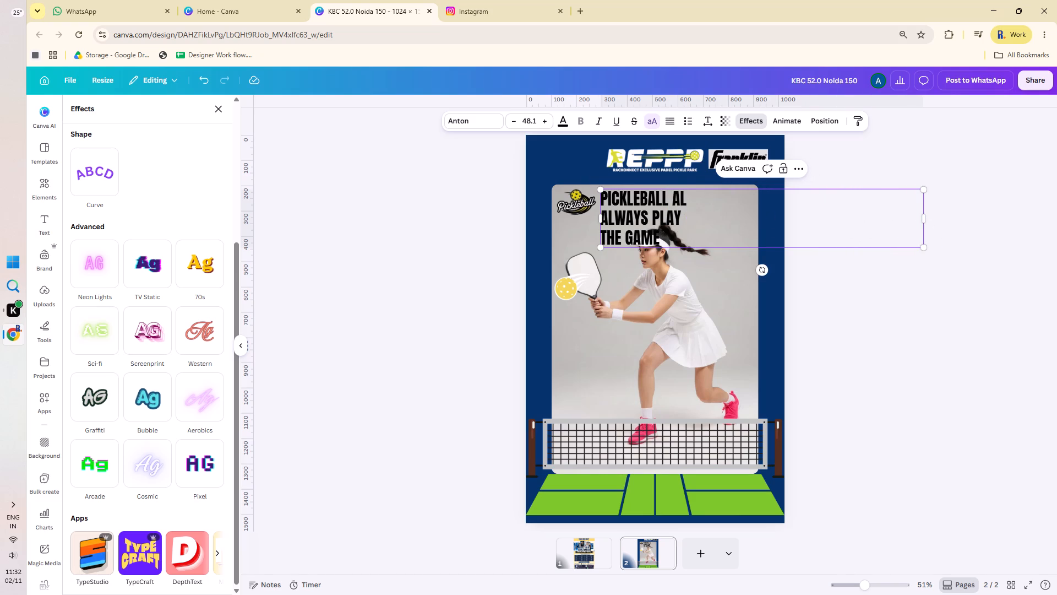
pyautogui.write('WAYS')
pyautogui.press('space')
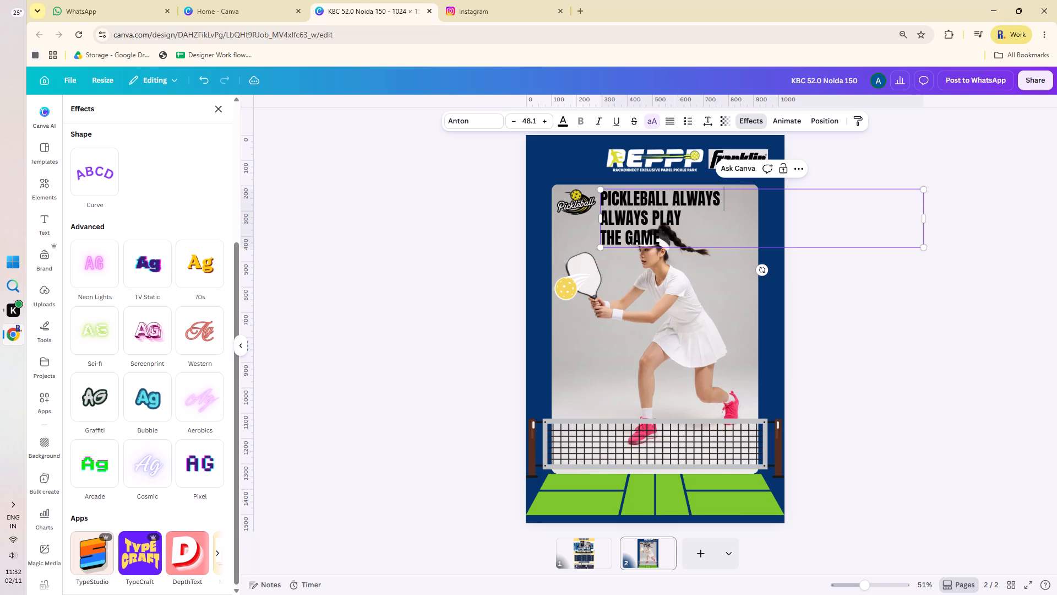
pyautogui.write('PLAY')
pyautogui.press('space')
pyautogui.write('THE')
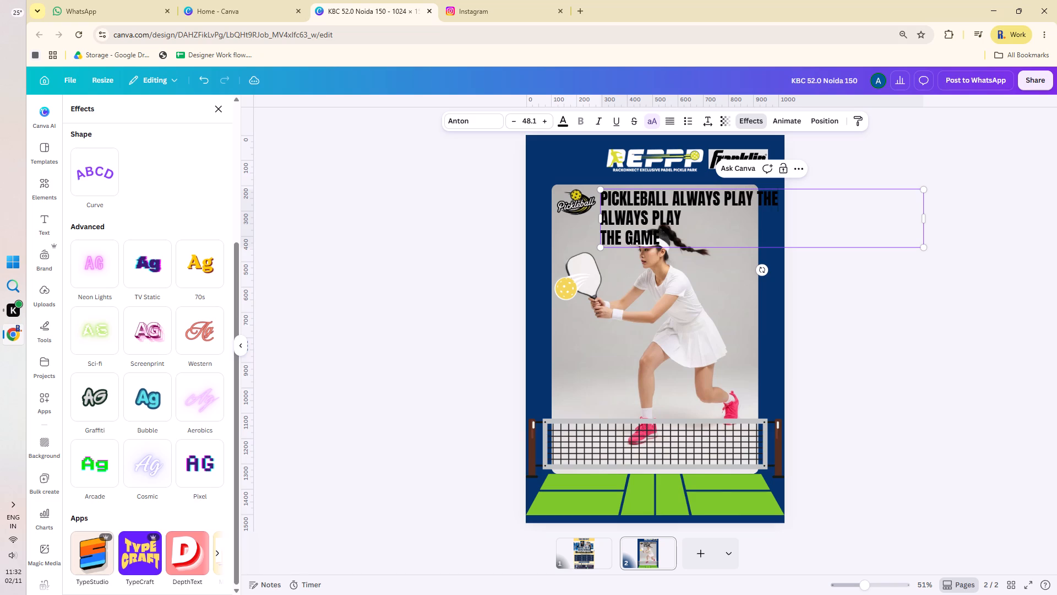
pyautogui.press('space')
pyautogui.write('GAME')
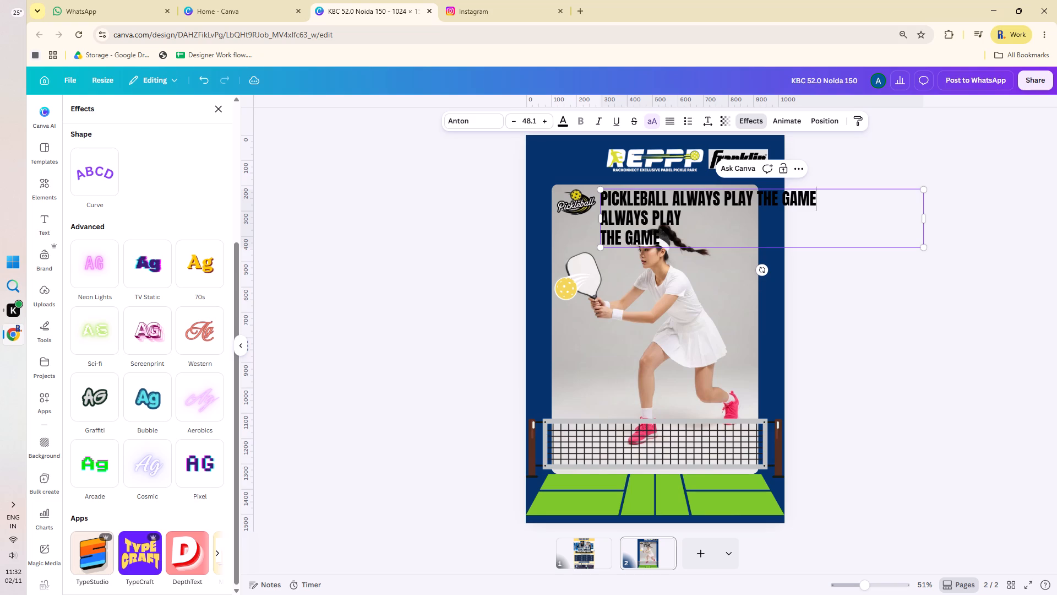
pyautogui.moveTo(677, 240); pyautogui.dragTo(598, 216)
pyautogui.press('BackSpace')
pyautogui.press('BackSpace')
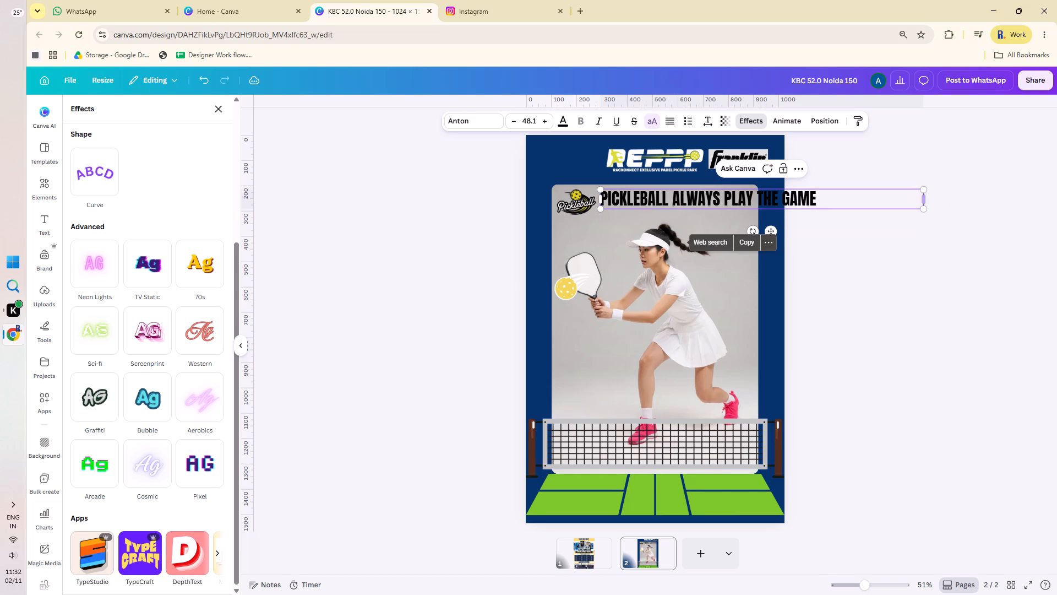
# Narrow the headline's text box so it closely fits the text on a single line.
pyautogui.moveTo(925, 199); pyautogui.dragTo(819, 199)
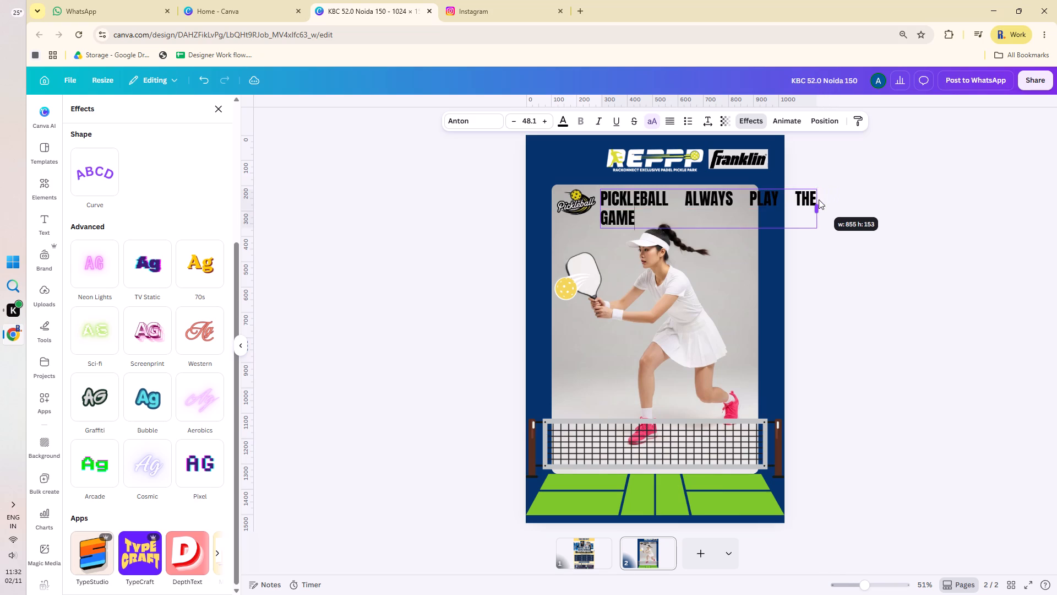
pyautogui.moveTo(819, 199); pyautogui.dragTo(824, 197)
# Change the whole headline's text color to white.
pyautogui.click(564, 120)
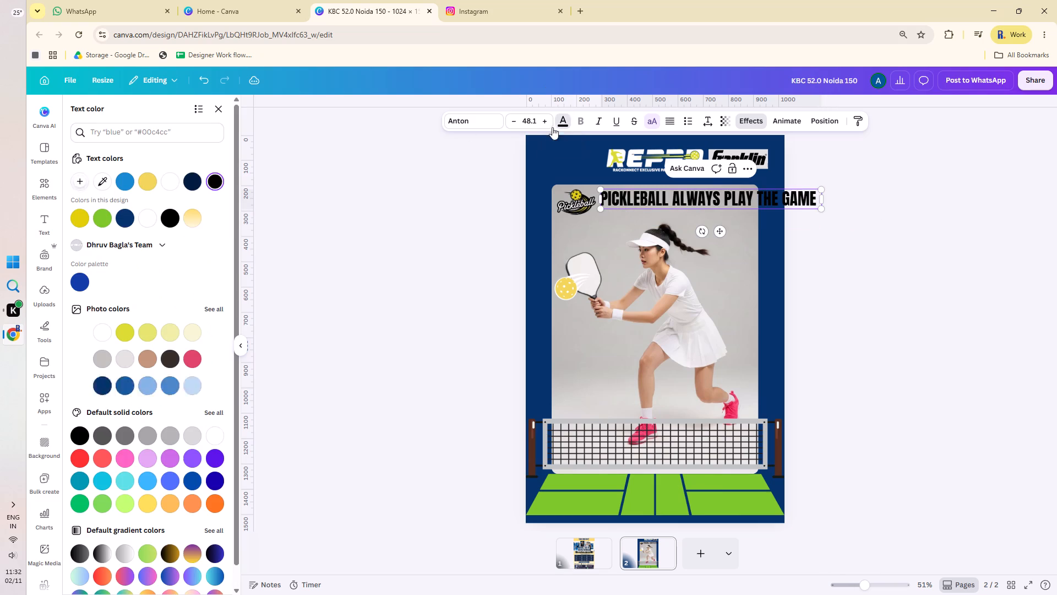
pyautogui.click(149, 223)
pyautogui.click(146, 223)
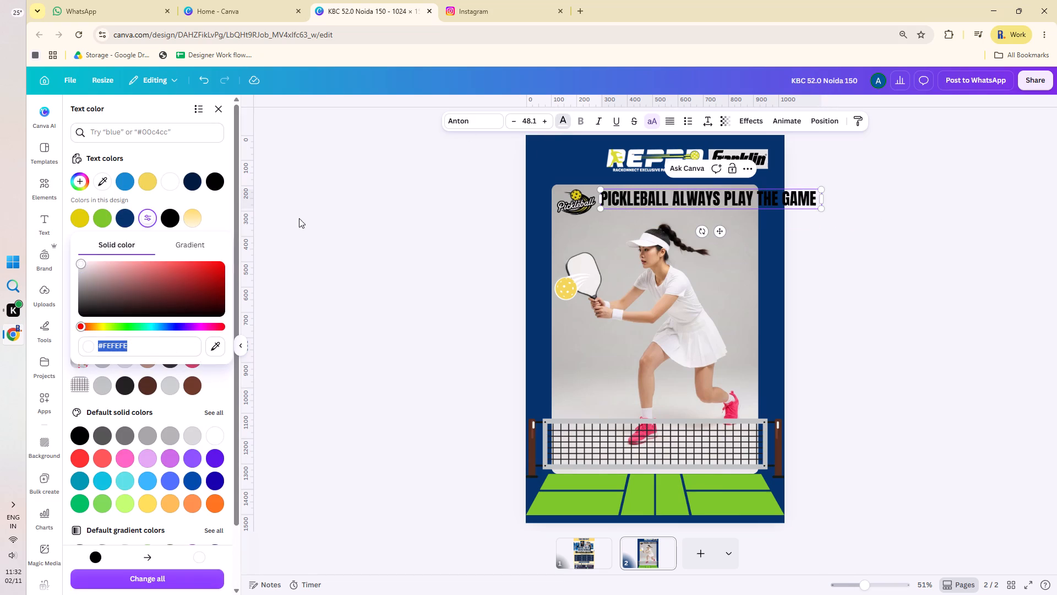
pyautogui.click(870, 209)
pyautogui.tripleClick(800, 202)
pyautogui.click(800, 202)
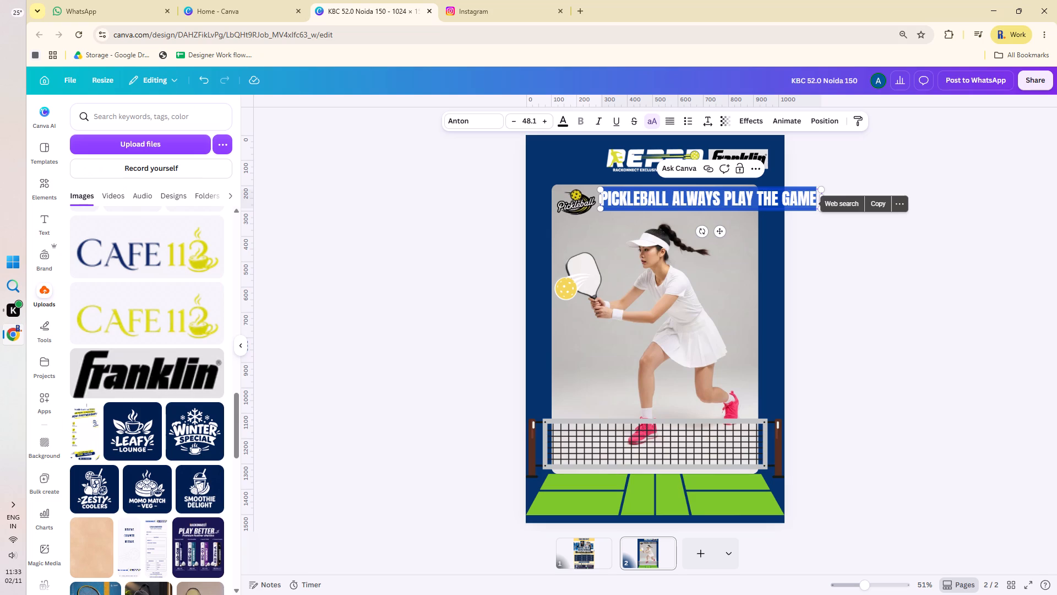
pyautogui.click(562, 121)
pyautogui.click(171, 177)
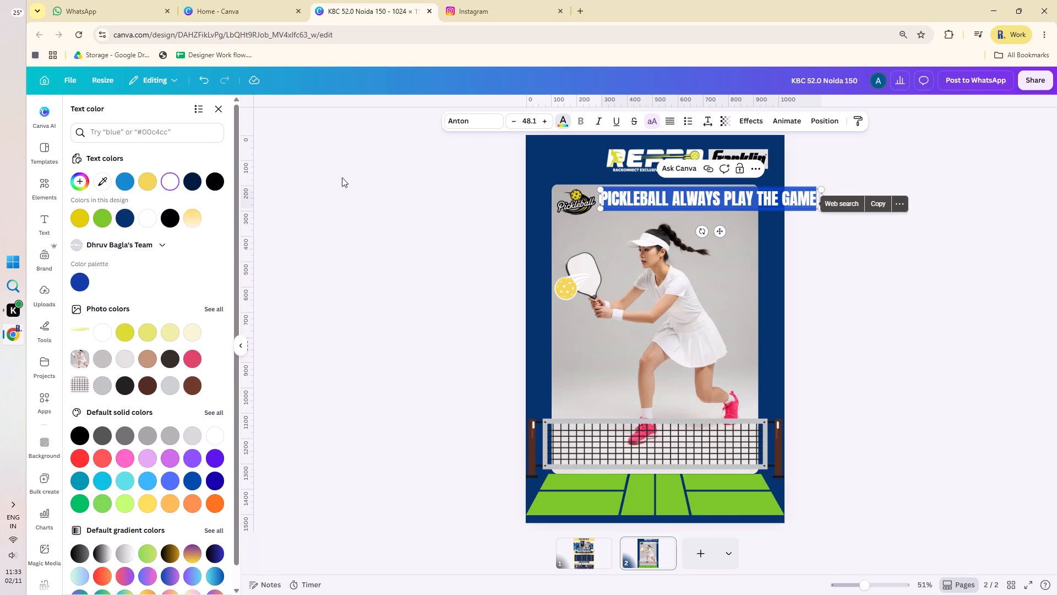
pyautogui.click(167, 181)
pyautogui.click(302, 181)
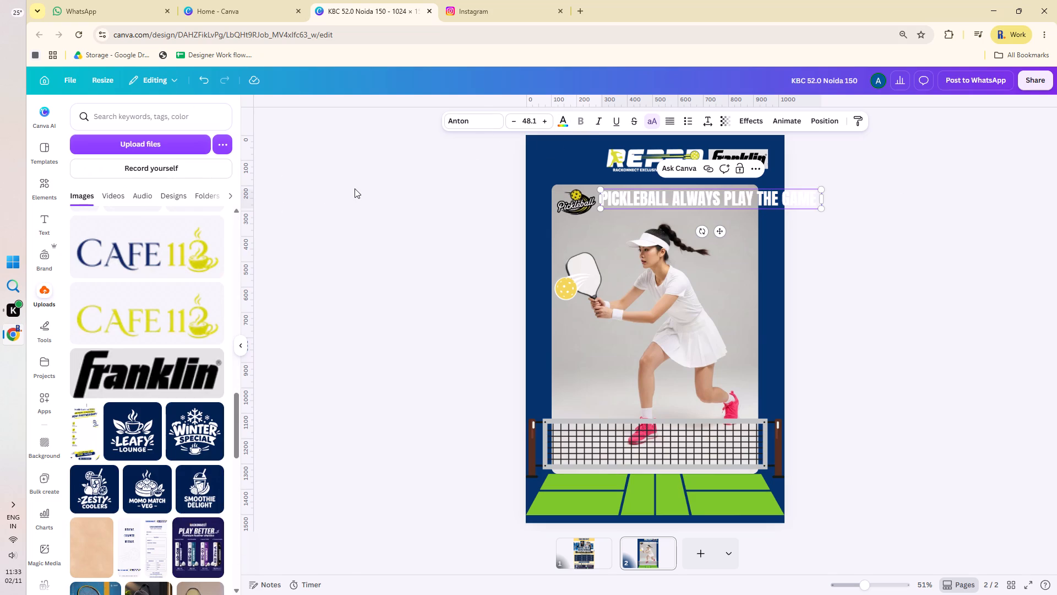
pyautogui.click(355, 188)
# Move the headline down onto the green court and center it across the page, below the net.
pyautogui.moveTo(677, 197); pyautogui.dragTo(611, 477)
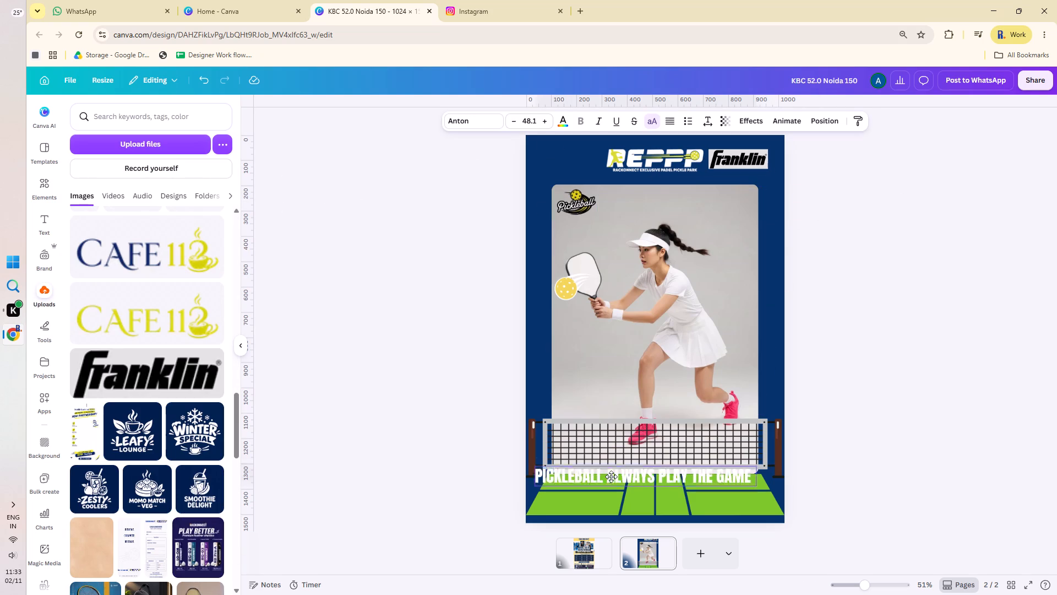
pyautogui.moveTo(611, 477); pyautogui.dragTo(615, 499)
pyautogui.click(875, 377)
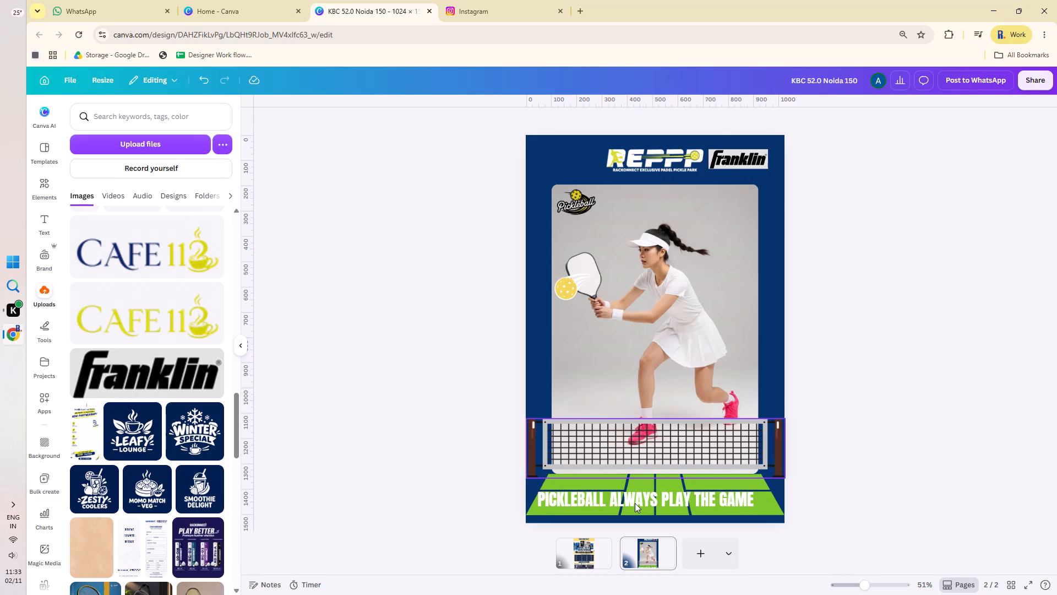
pyautogui.moveTo(635, 503); pyautogui.dragTo(641, 506)
pyautogui.click(838, 367)
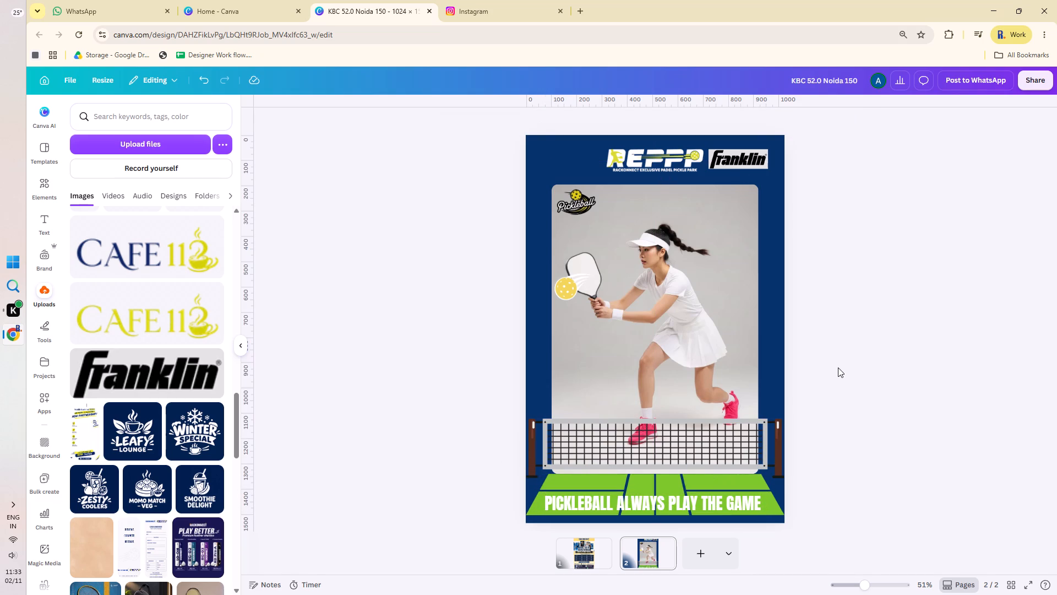
# Apply the Outline text effect to the headline on the court.
pyautogui.click(727, 501)
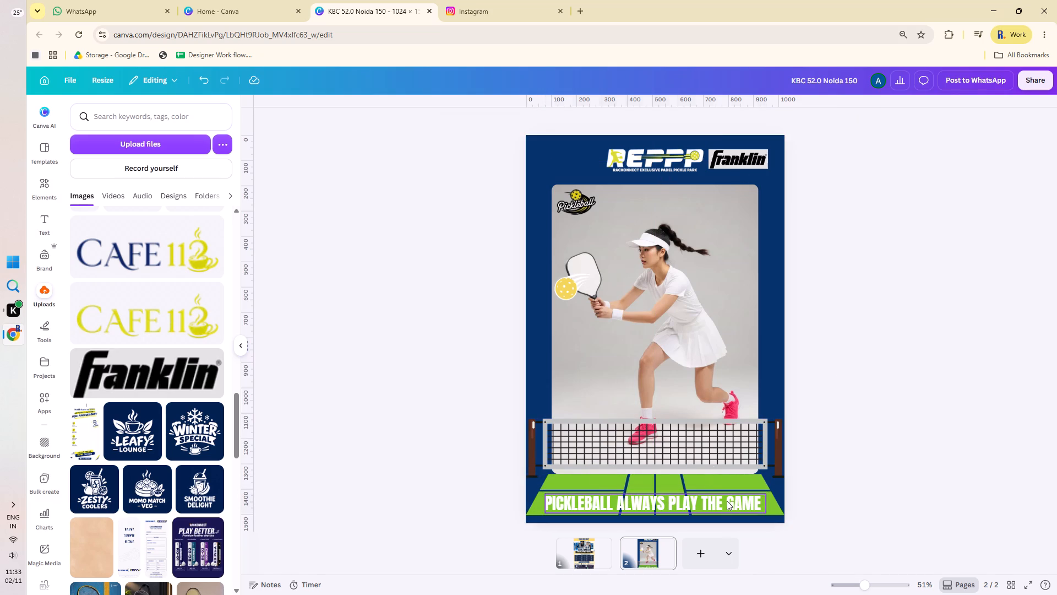
pyautogui.click(753, 122)
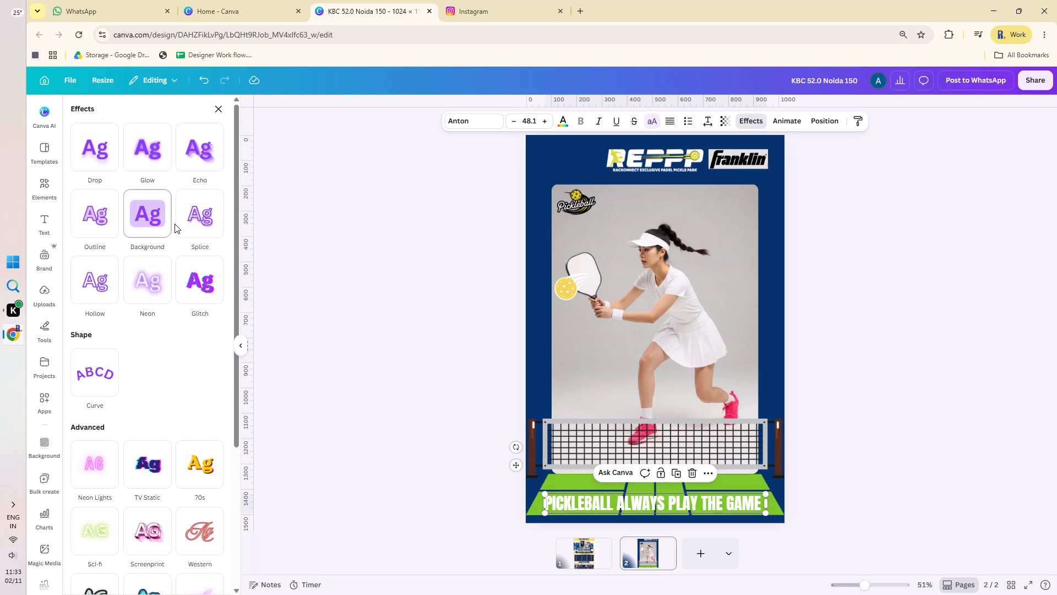
pyautogui.click(82, 219)
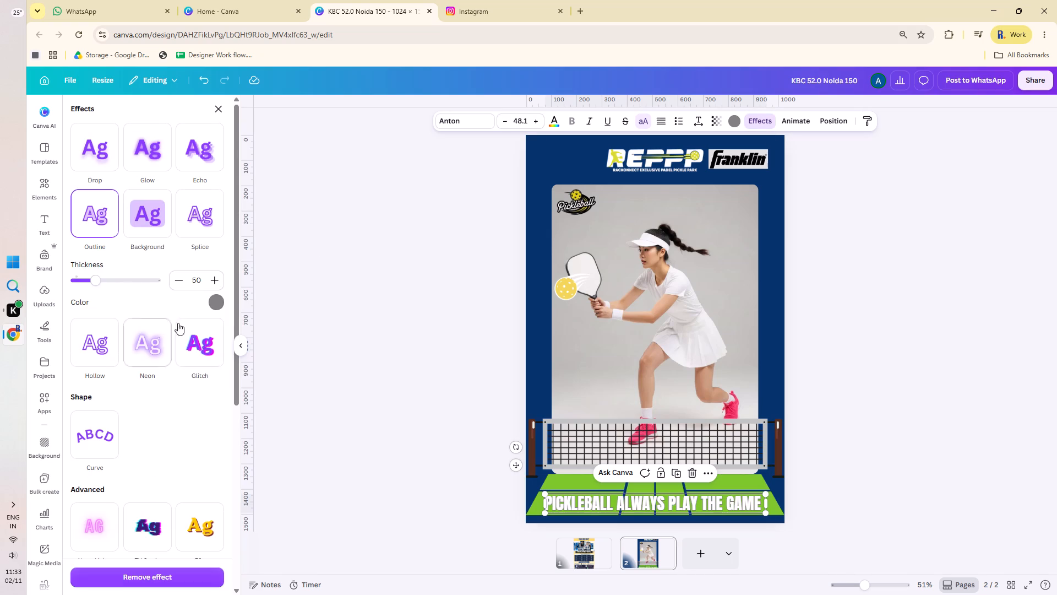
# Set the headline's outline color to black and its outline thickness to 106.
pyautogui.click(217, 300)
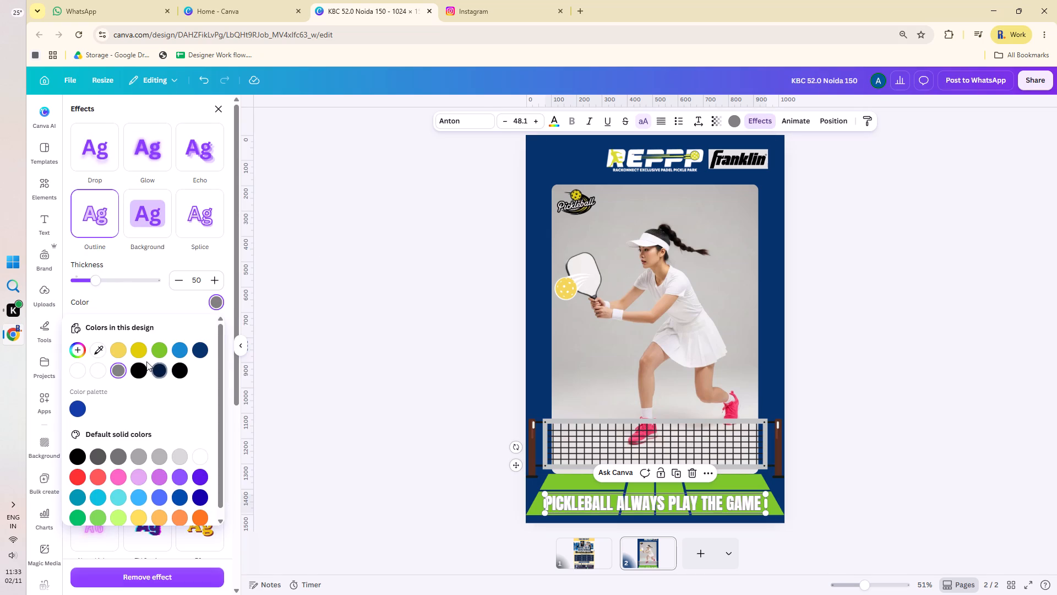
pyautogui.click(143, 369)
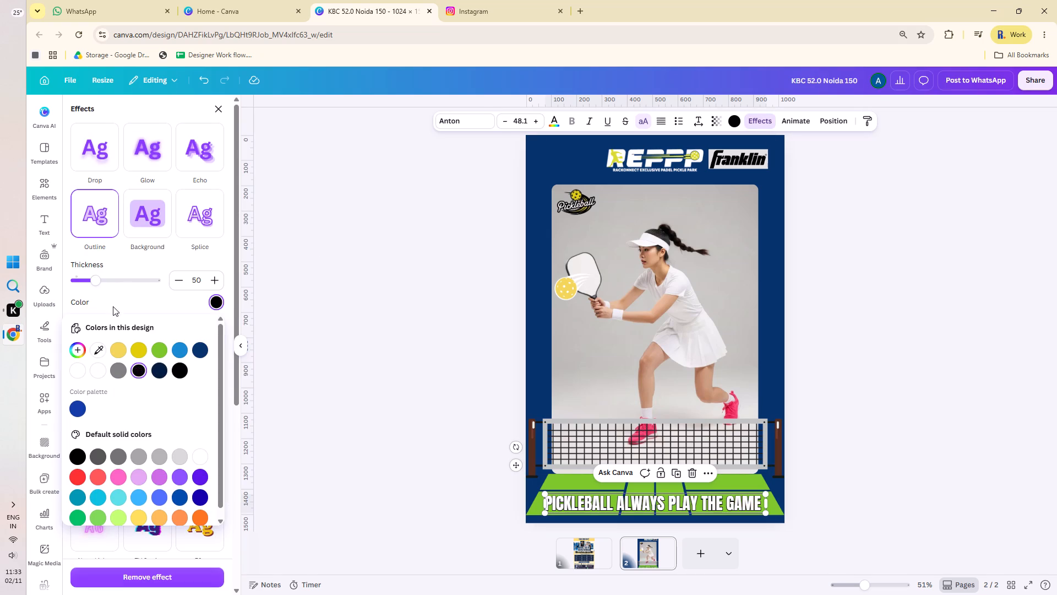
pyautogui.moveTo(95, 288); pyautogui.dragTo(118, 287)
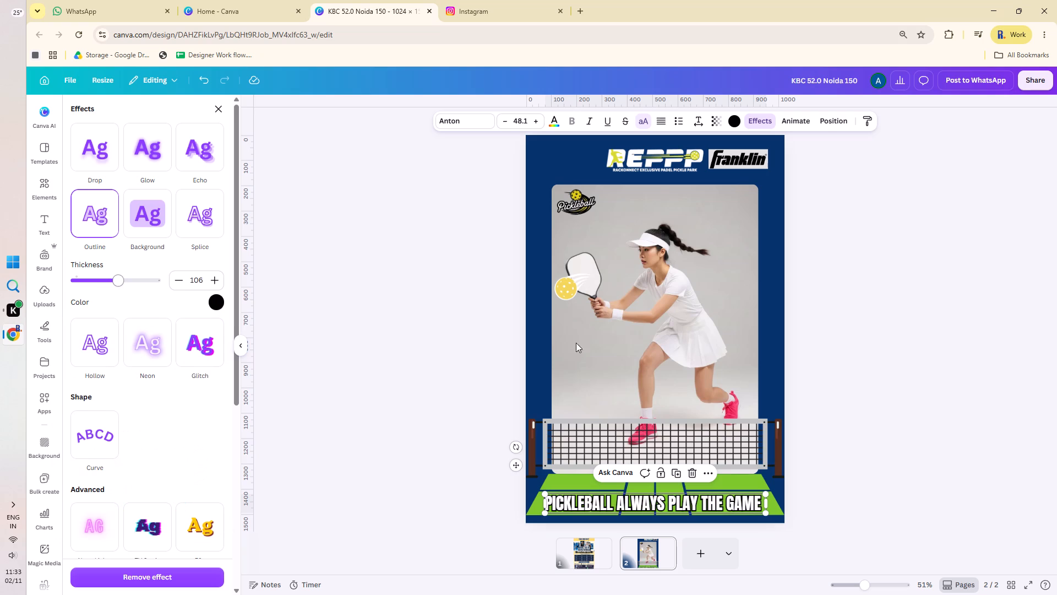
pyautogui.doubleClick(856, 306)
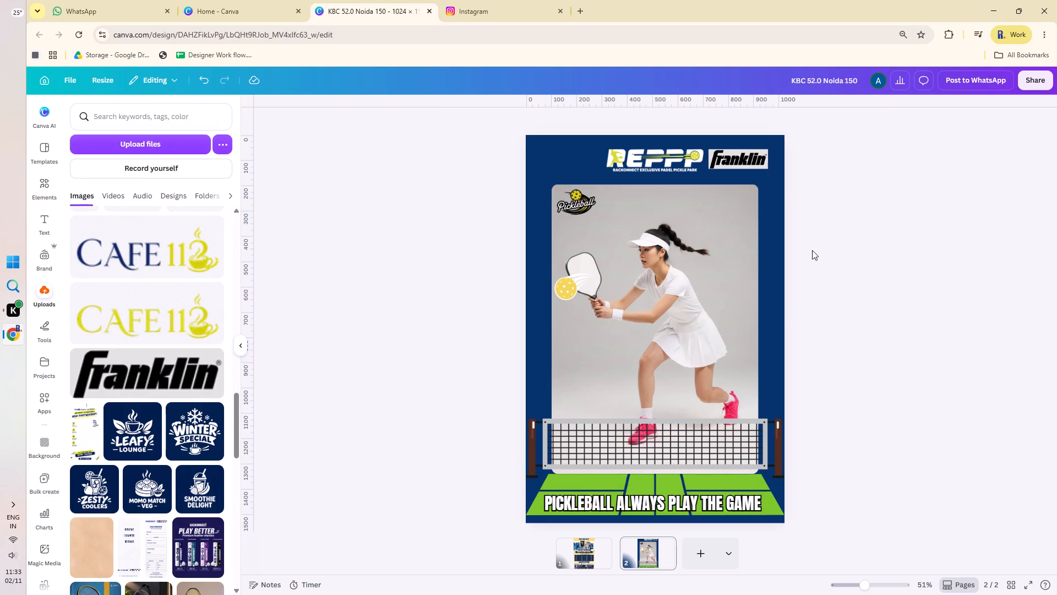
# Delete the Franklin logo beside the REPPP logo at the top of the poster.
pyautogui.click(739, 160)
pyautogui.press('Delete')
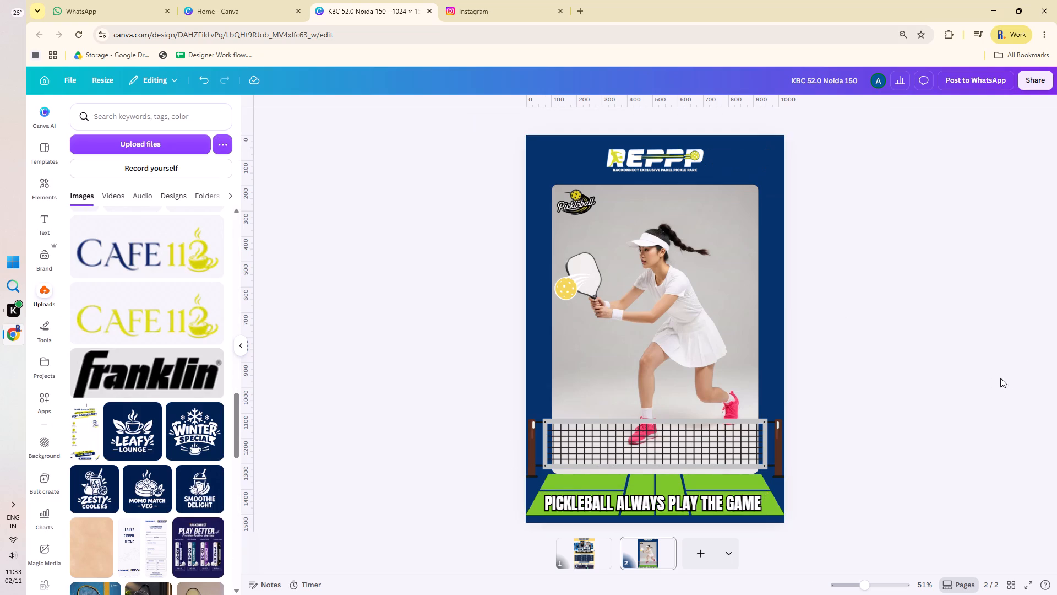
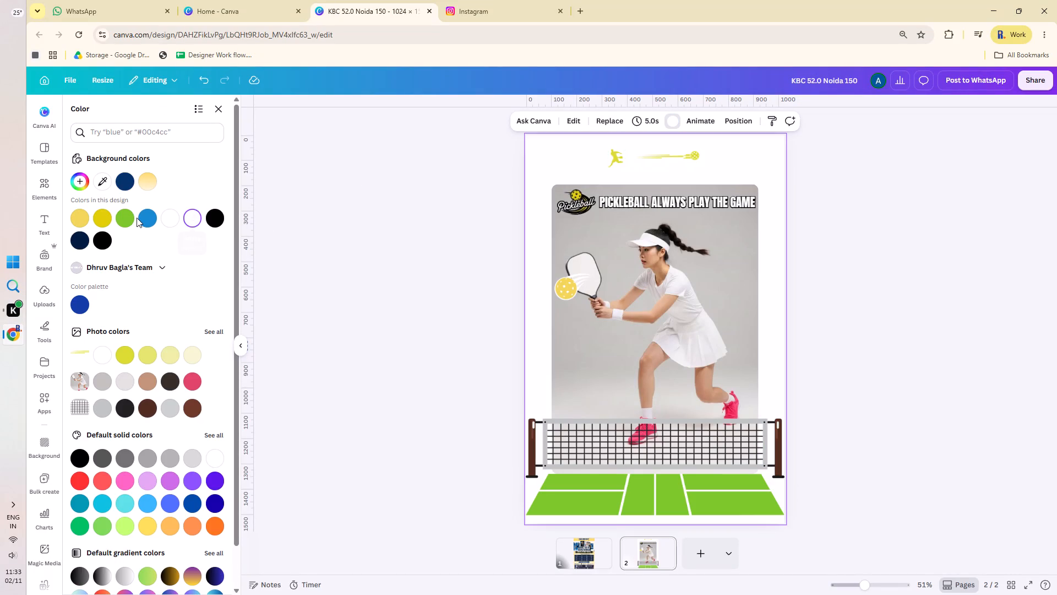
# Try green and pink as the second page's background color, and settle on the dark brown from the player photo's colors.
pyautogui.click(122, 220)
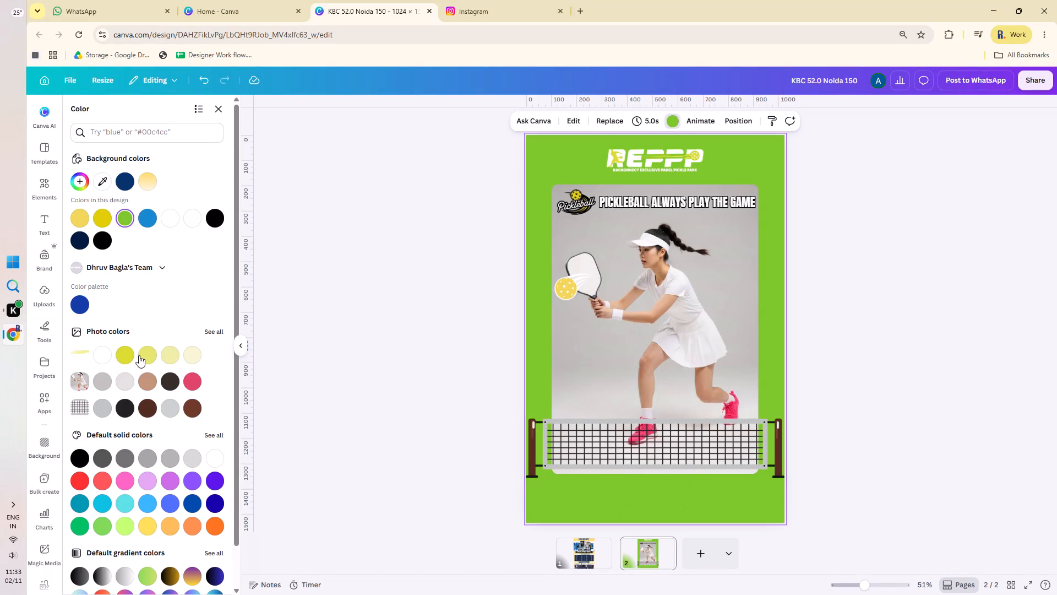
pyautogui.click(187, 376)
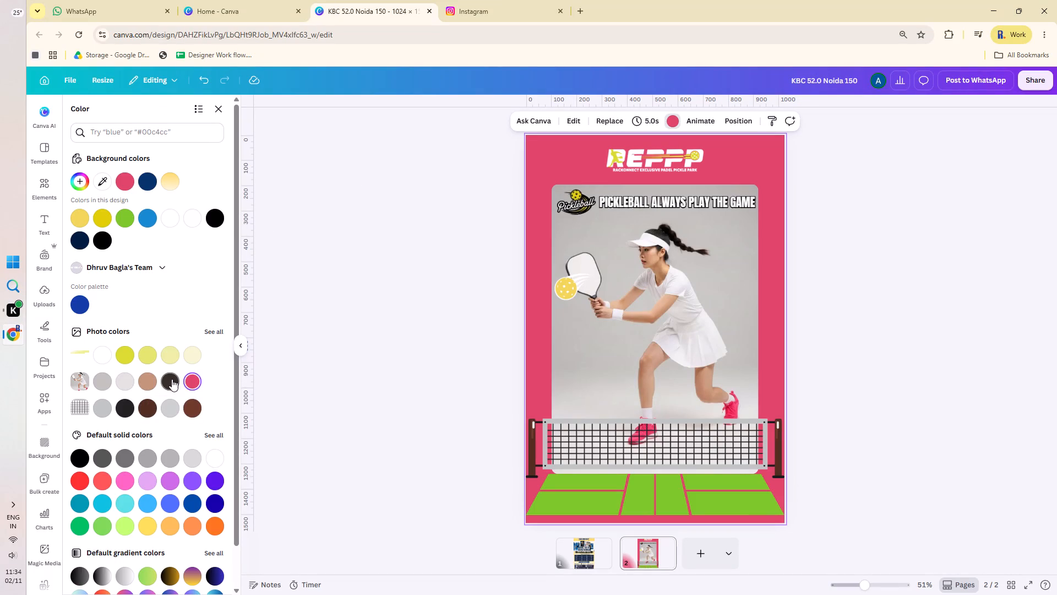
pyautogui.click(172, 379)
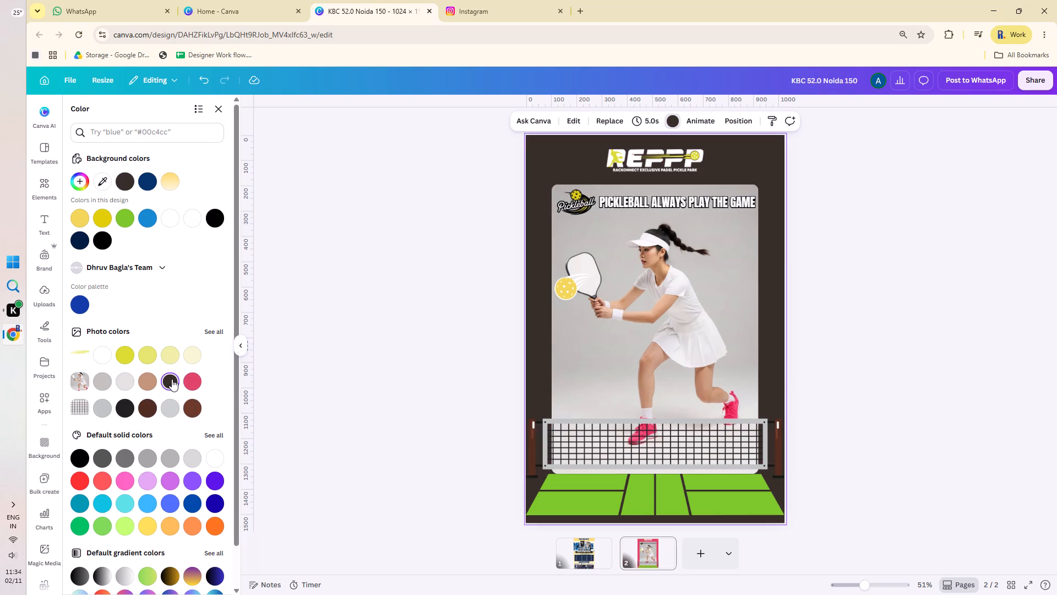
pyautogui.doubleClick(856, 233)
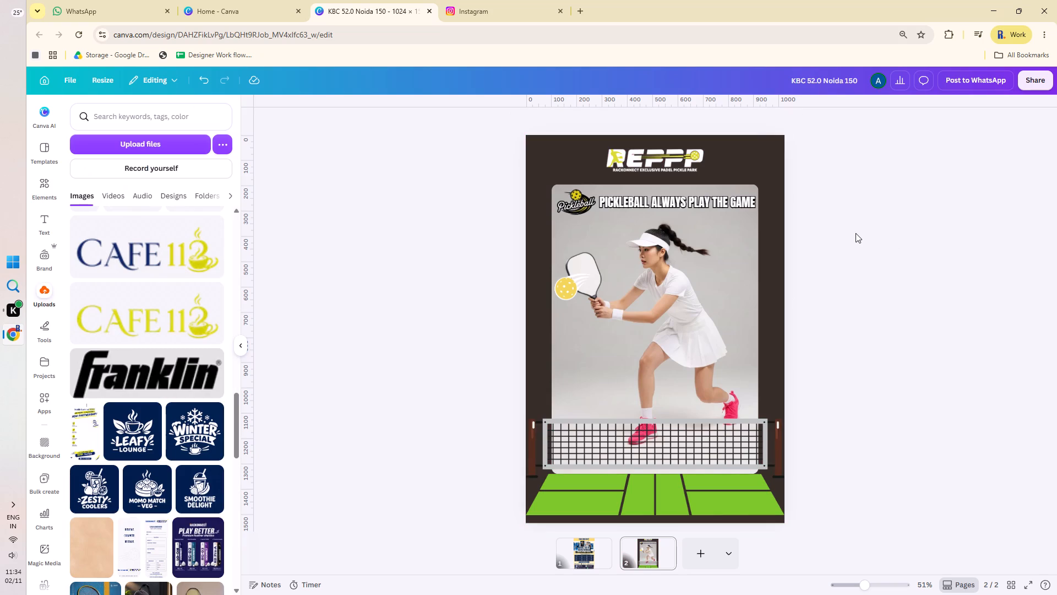
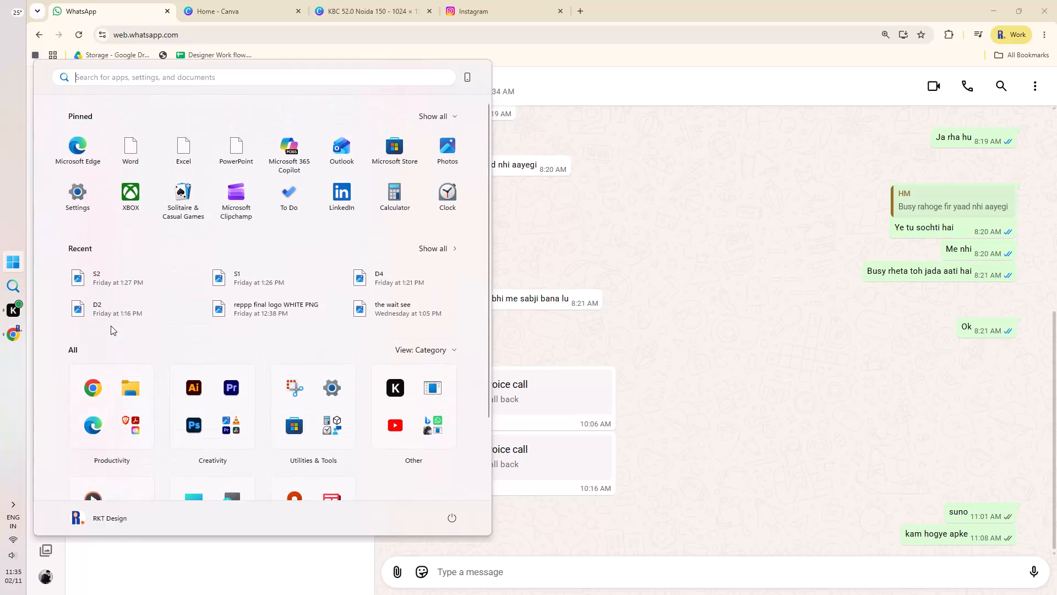
# Switch to Microsoft Edge and activate the web search box on its new tab page.
pyautogui.click(85, 148)
pyautogui.click(401, 132)
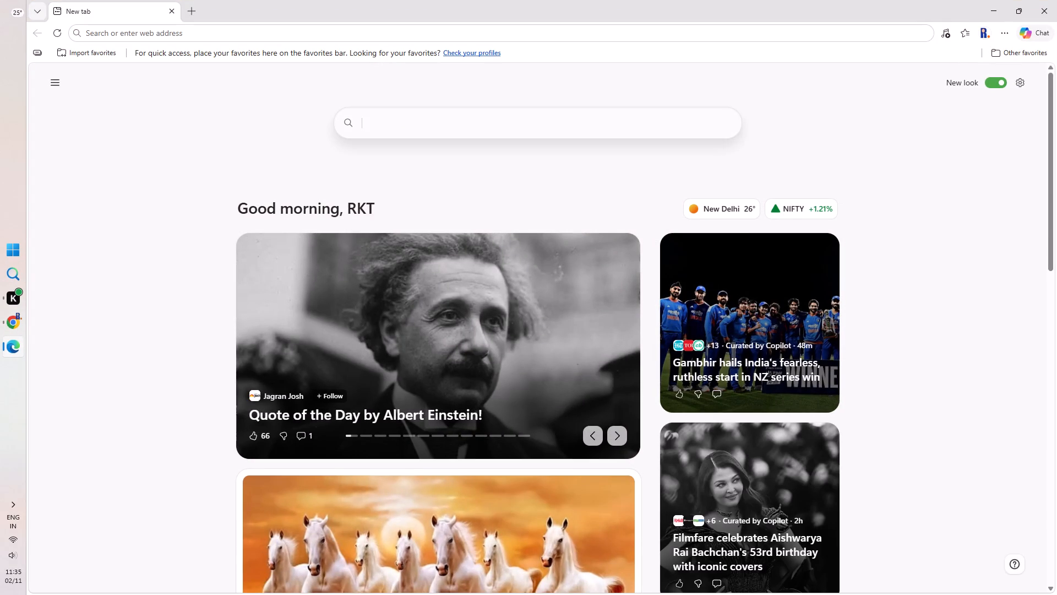